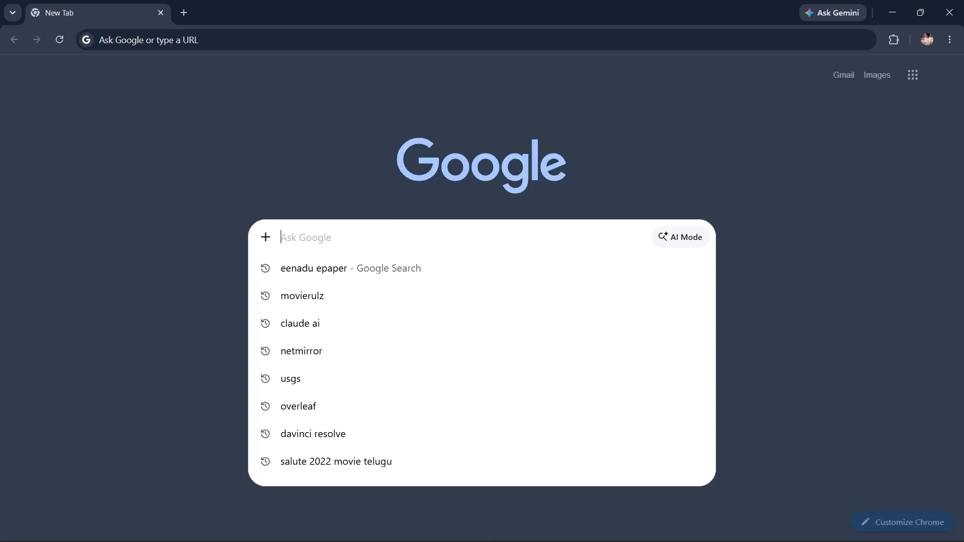
Search Google for usgs and open the USGS EarthExplorer site.
{"action": "type", "text": "usgs"}
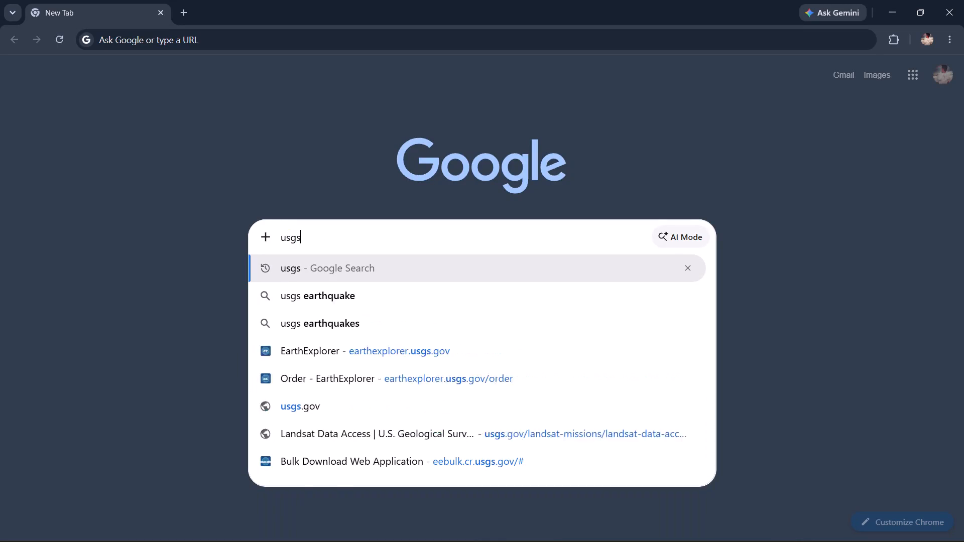
{"action": "key", "text": "Return"}
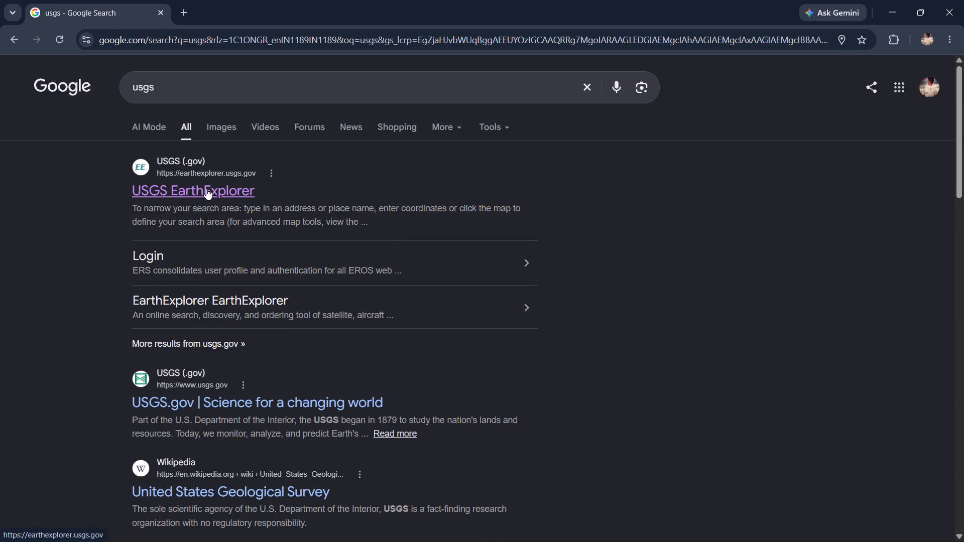
{"action": "left_click", "coordinate": [206, 189]}
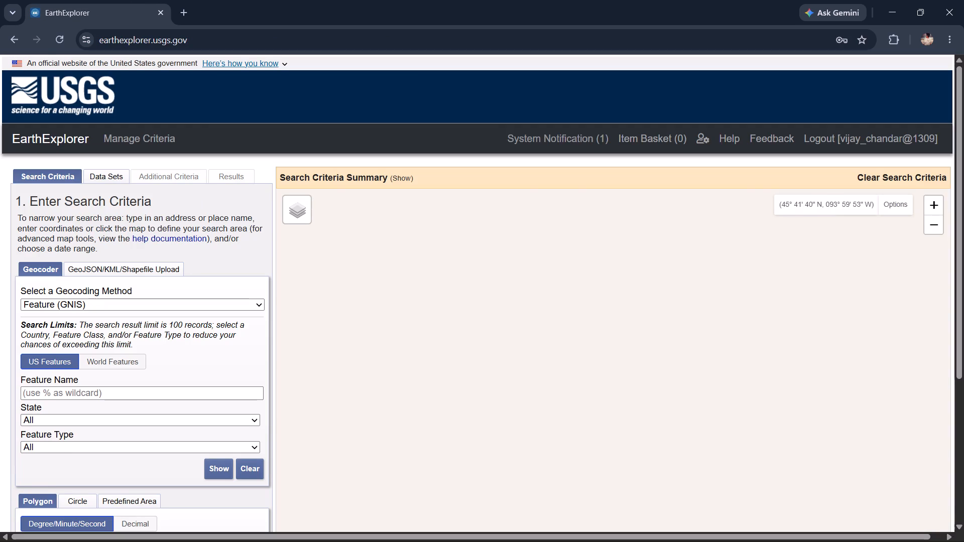
Geocode Tanuku, Andhra Pradesh, India with the Address/Place (Google) method and add its coordinates to the map.
{"action": "scroll", "coordinate": [444, 283], "scroll_direction": "down", "scroll_amount": 1}
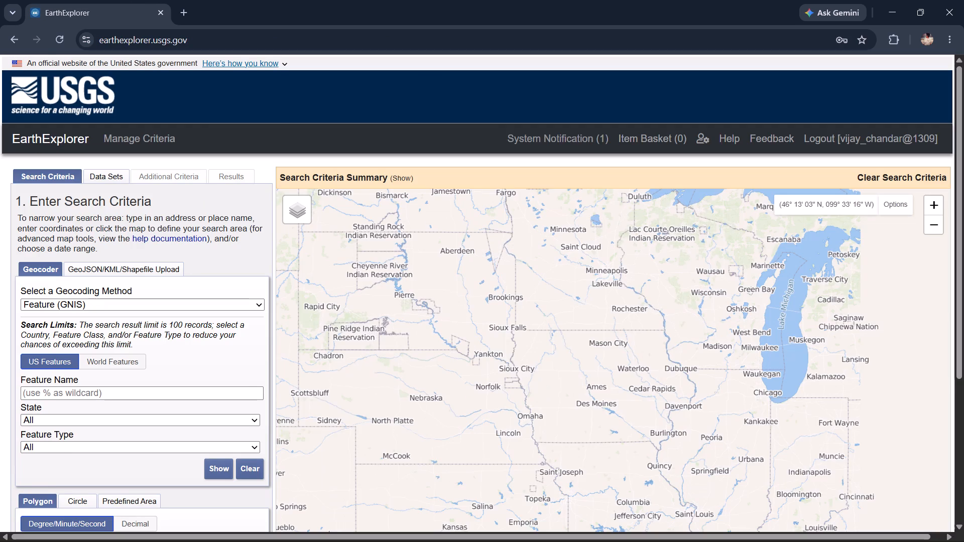
{"action": "left_click", "coordinate": [246, 306]}
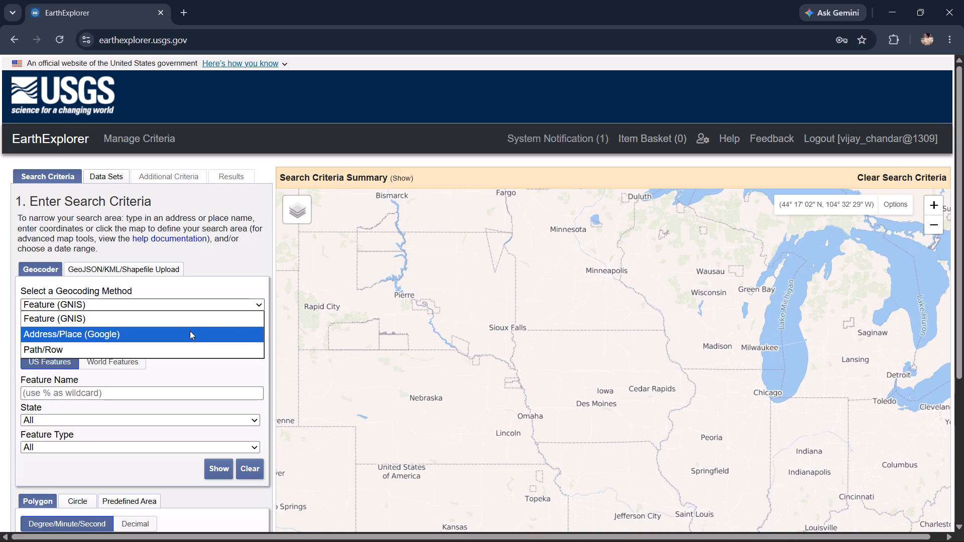
{"action": "left_click", "coordinate": [190, 331]}
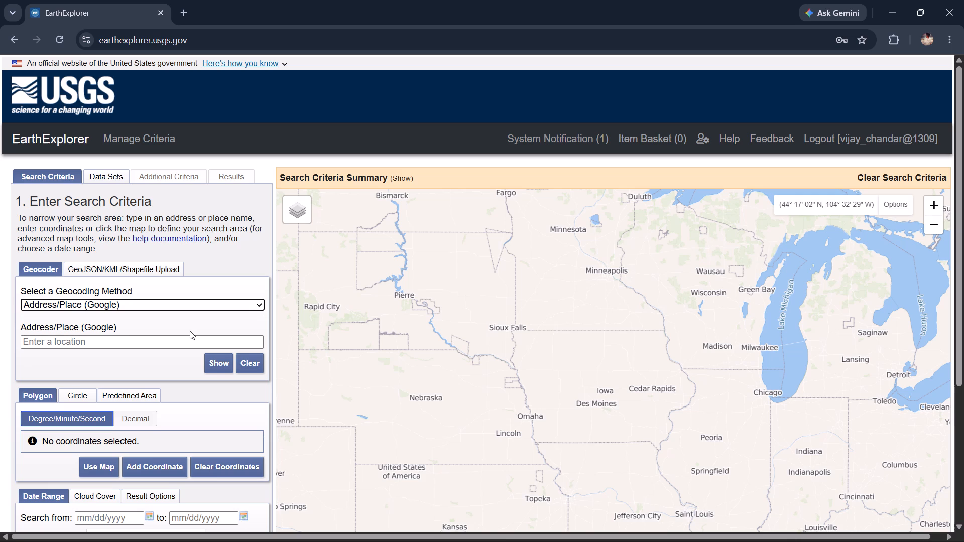
{"action": "left_click", "coordinate": [154, 339]}
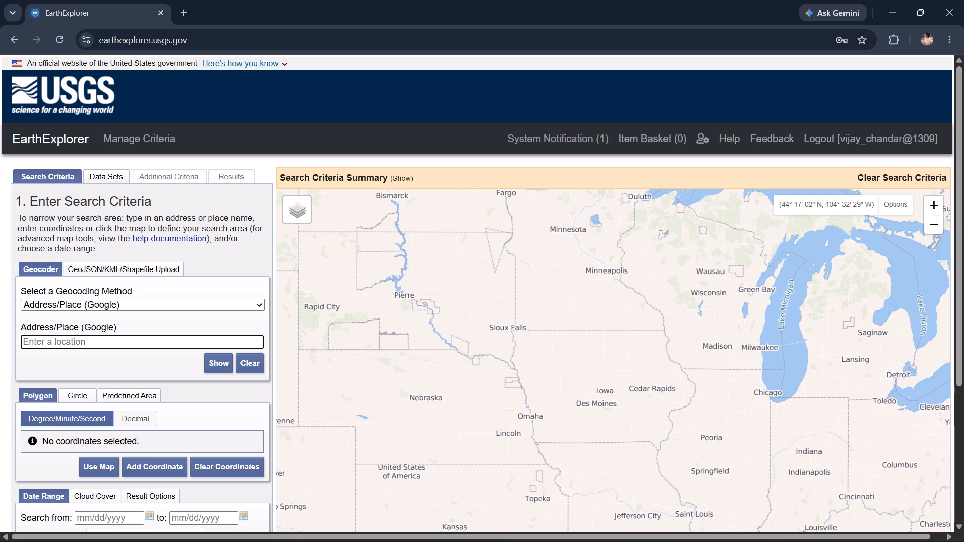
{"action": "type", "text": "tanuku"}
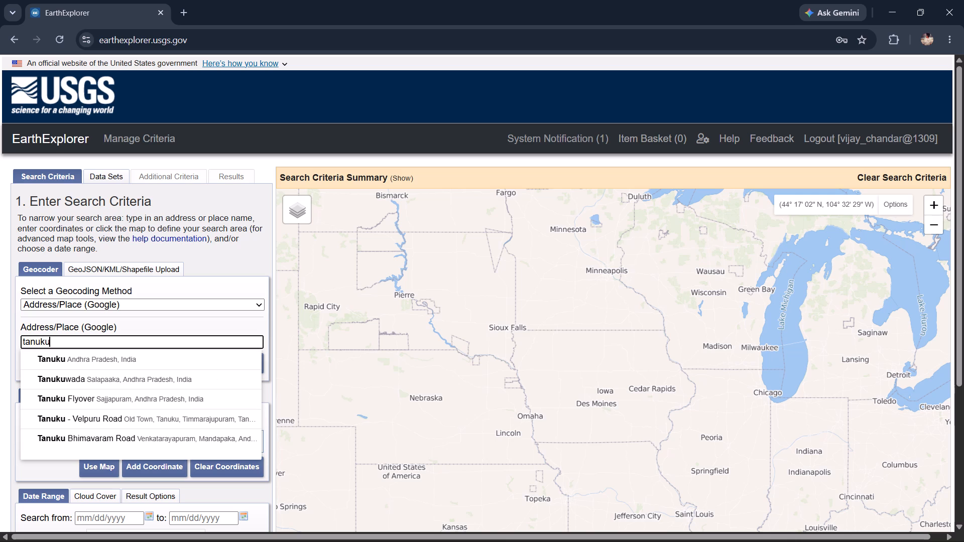
{"action": "left_click", "coordinate": [85, 354]}
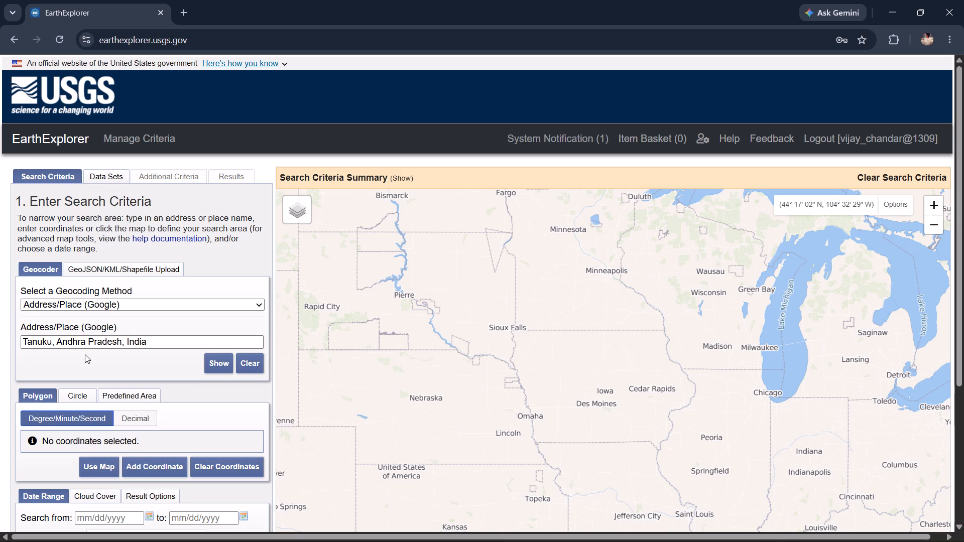
{"action": "left_click", "coordinate": [213, 363]}
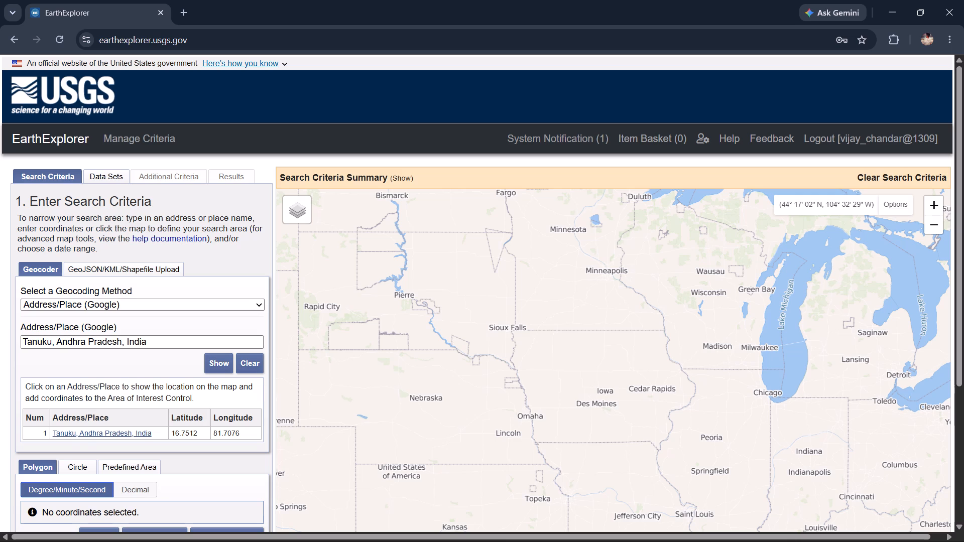
{"action": "left_click", "coordinate": [87, 433]}
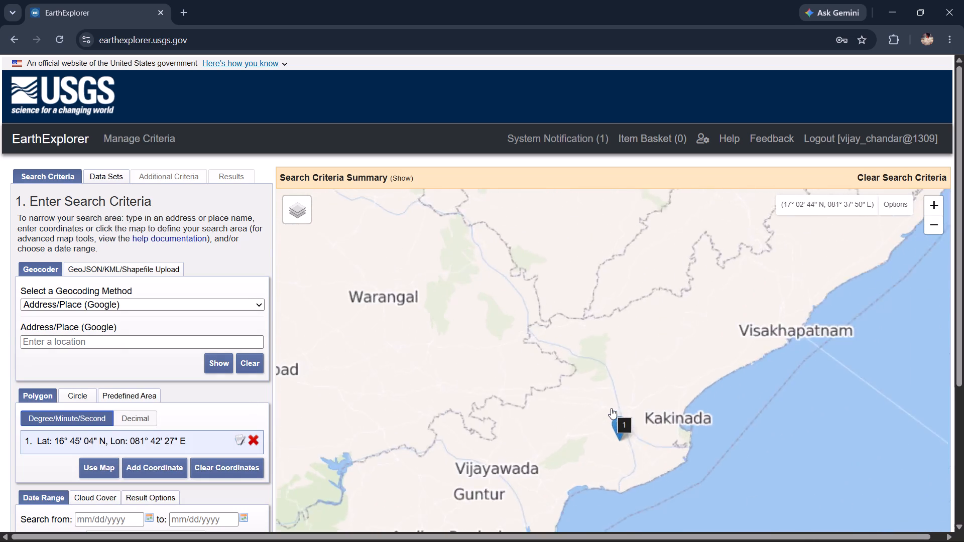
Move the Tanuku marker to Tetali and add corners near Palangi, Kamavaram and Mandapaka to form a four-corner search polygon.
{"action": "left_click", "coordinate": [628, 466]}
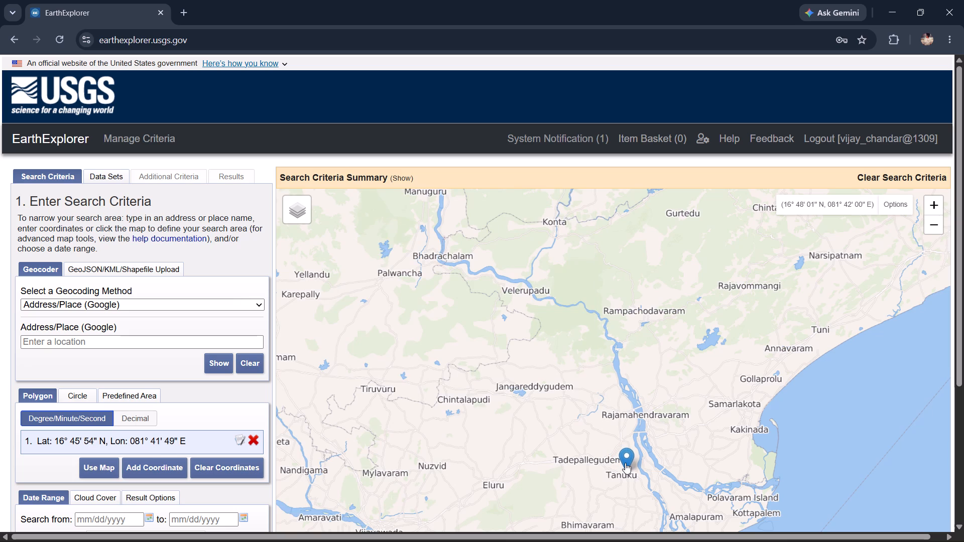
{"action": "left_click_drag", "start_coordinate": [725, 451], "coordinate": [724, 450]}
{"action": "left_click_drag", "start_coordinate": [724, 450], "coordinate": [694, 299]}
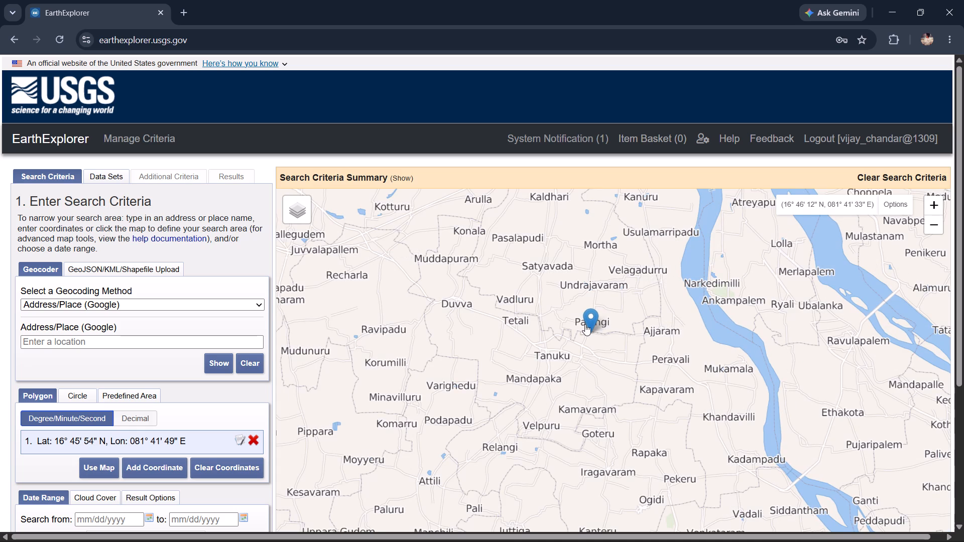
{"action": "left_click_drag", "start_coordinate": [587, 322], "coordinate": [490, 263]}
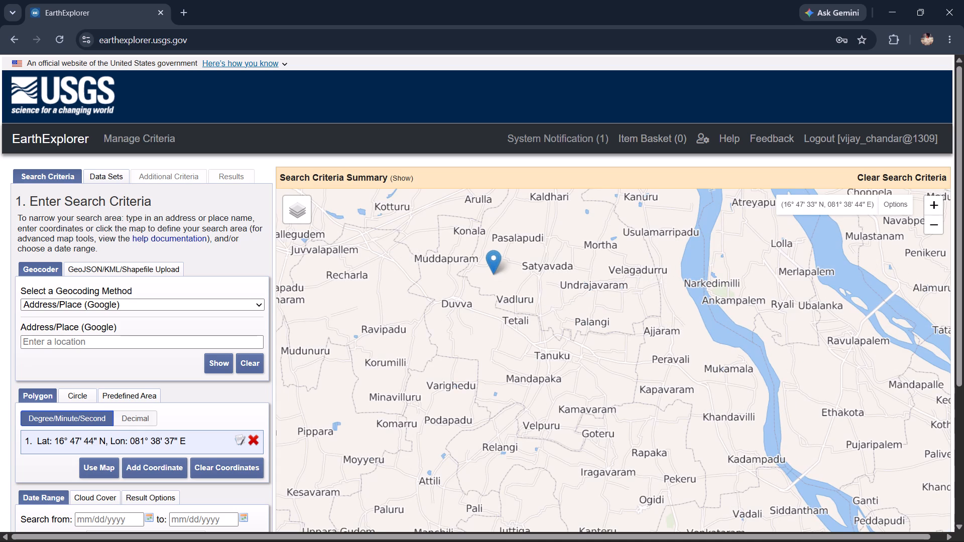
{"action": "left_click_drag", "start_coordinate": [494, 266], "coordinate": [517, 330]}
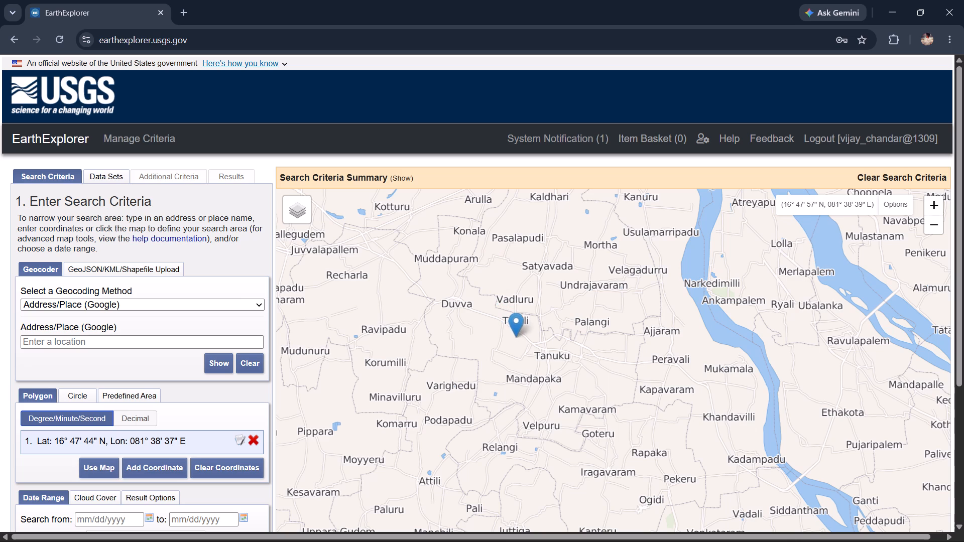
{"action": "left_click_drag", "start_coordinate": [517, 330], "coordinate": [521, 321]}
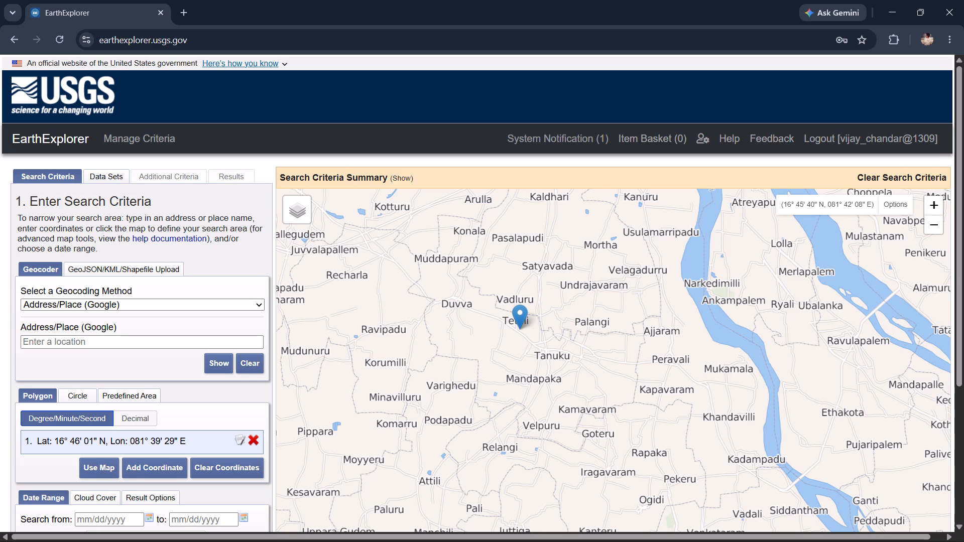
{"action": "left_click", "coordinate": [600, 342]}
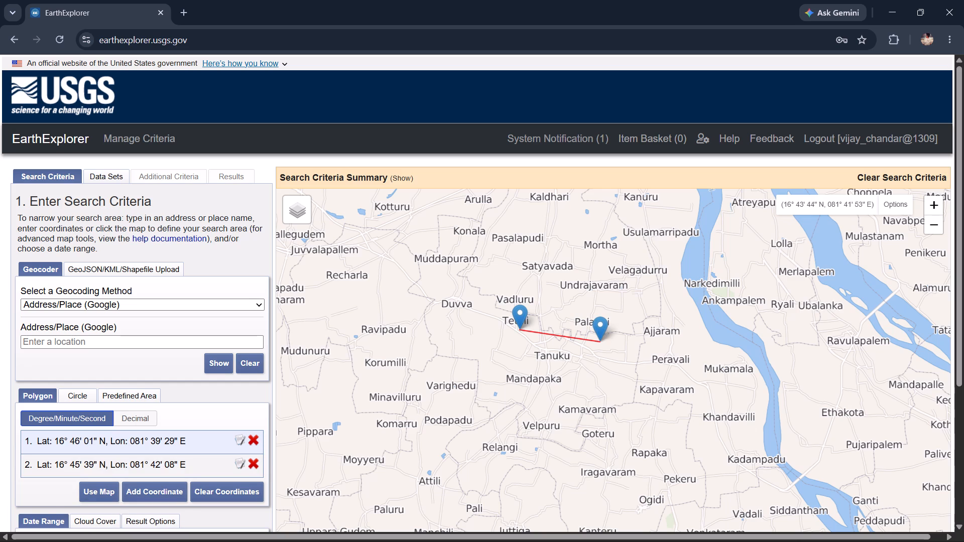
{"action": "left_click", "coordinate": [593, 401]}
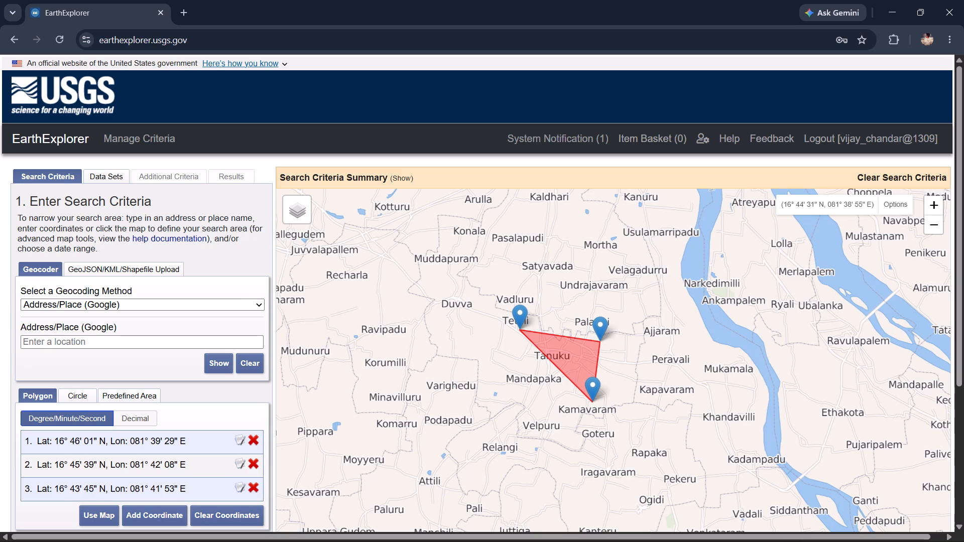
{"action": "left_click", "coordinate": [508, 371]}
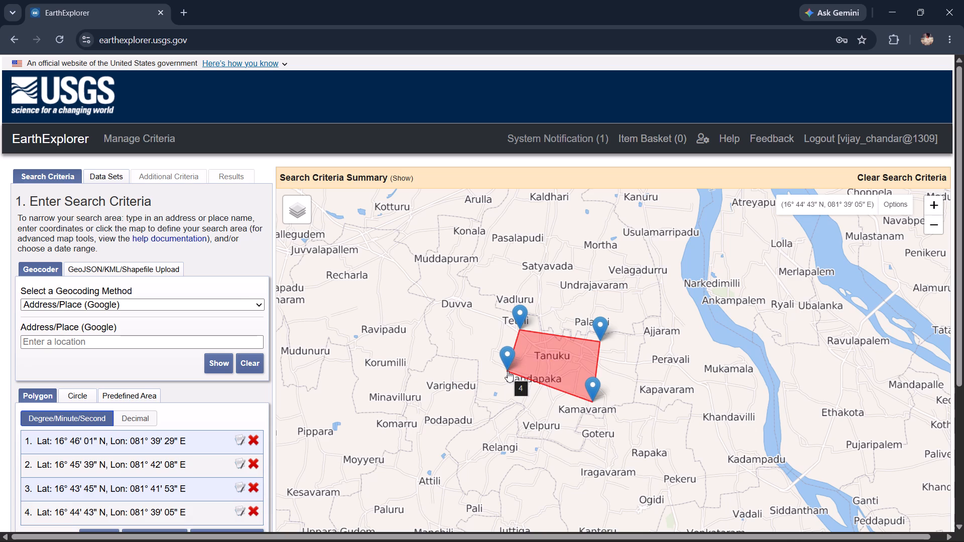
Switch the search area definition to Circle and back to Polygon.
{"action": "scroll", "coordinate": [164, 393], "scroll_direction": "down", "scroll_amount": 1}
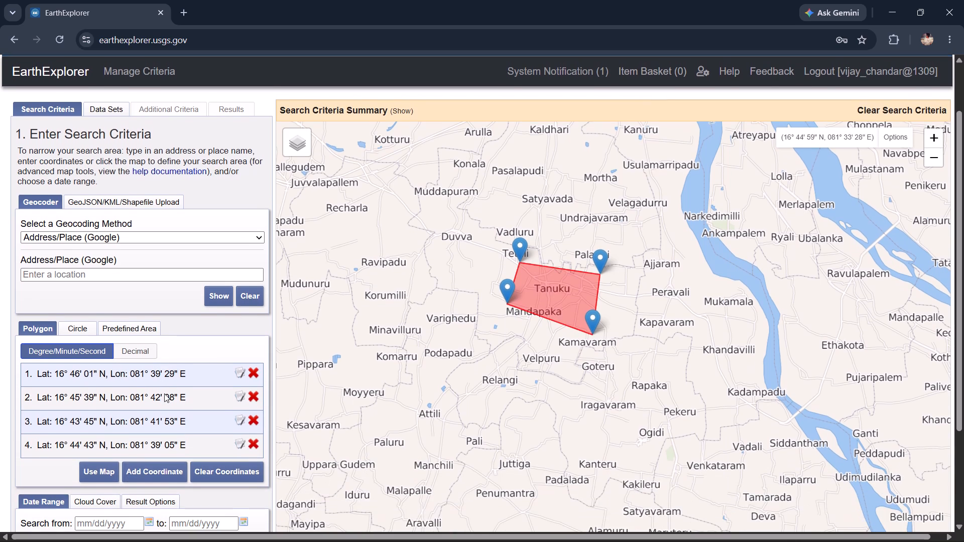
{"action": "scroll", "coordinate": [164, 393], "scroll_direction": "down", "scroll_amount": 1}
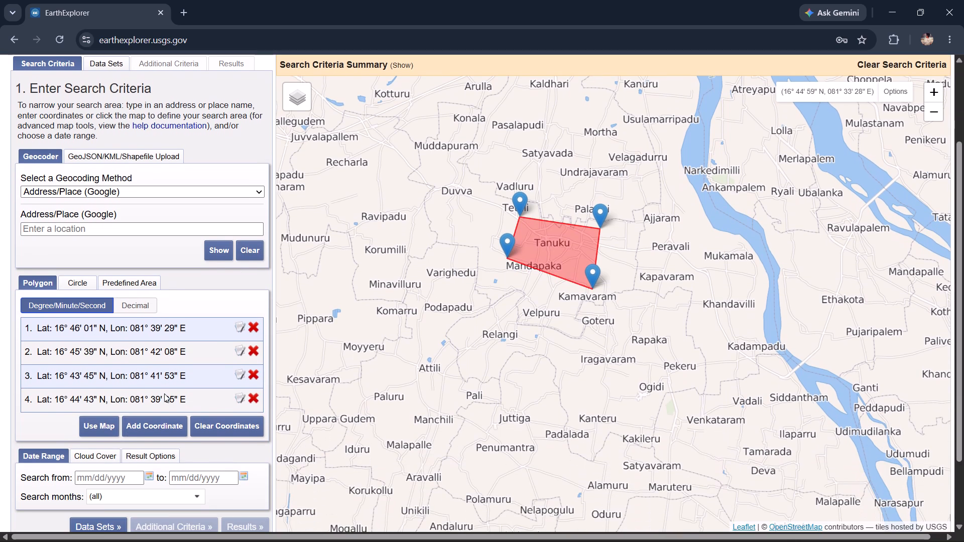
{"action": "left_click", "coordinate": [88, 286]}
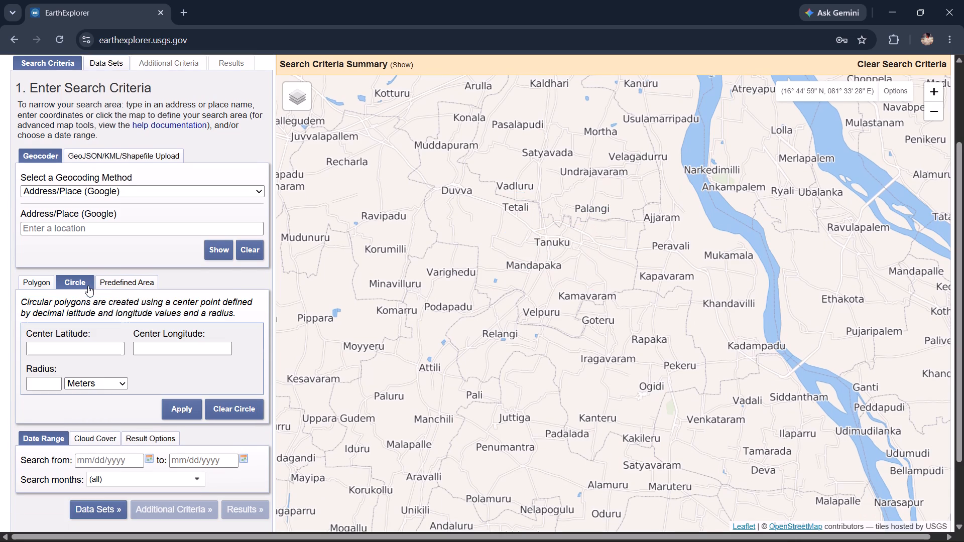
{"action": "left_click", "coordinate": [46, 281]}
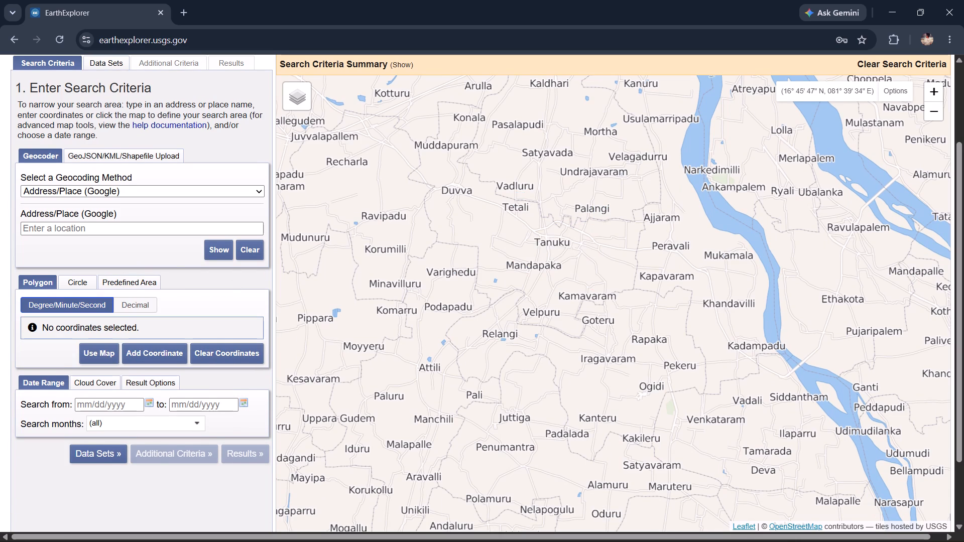
Draw a four-corner search polygon closely around Tanuku, spanning about 16°44'41" to 16°45'47" N and 81°39'26" to 81°41'42" E.
{"action": "left_click", "coordinate": [523, 224]}
{"action": "left_click", "coordinate": [587, 231]}
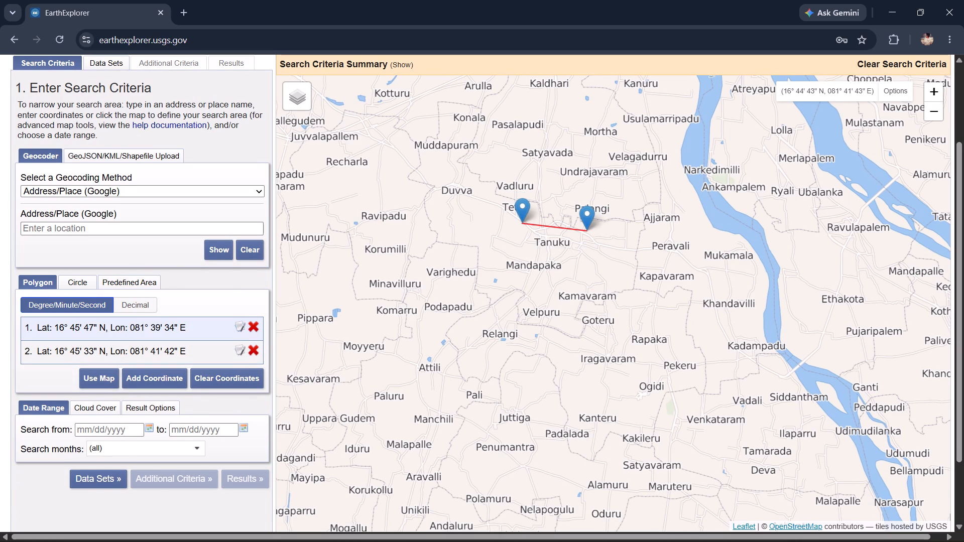
{"action": "left_click", "coordinate": [587, 259]}
{"action": "left_click", "coordinate": [518, 259]}
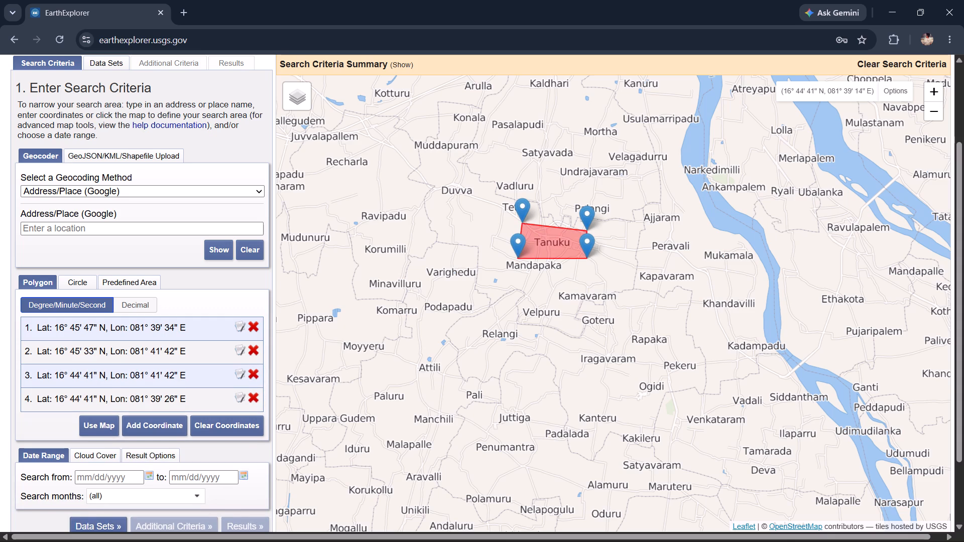
Set the search date range from 01/06/2025 to 01/09/2025.
{"action": "scroll", "coordinate": [154, 369], "scroll_direction": "down", "scroll_amount": 2}
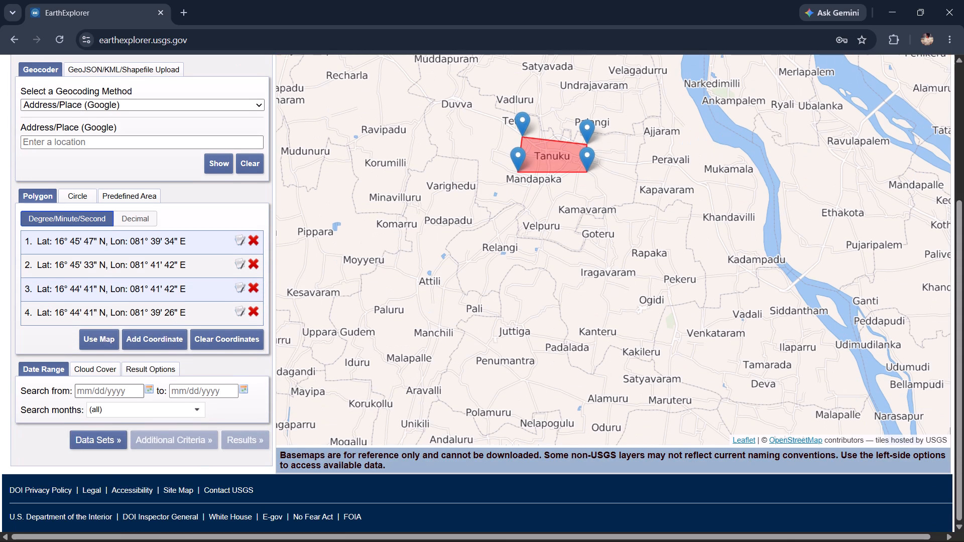
{"action": "left_click", "coordinate": [92, 391]}
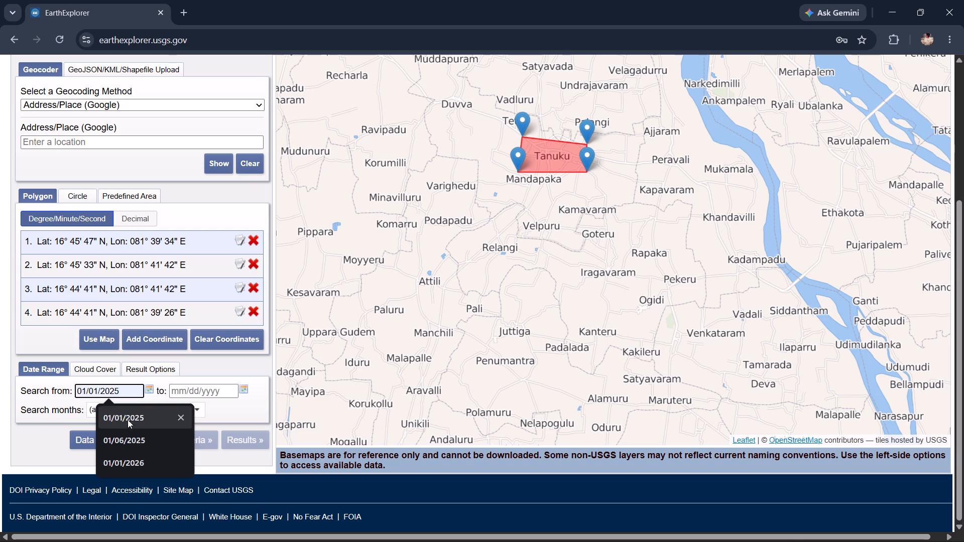
{"action": "left_click", "coordinate": [130, 438]}
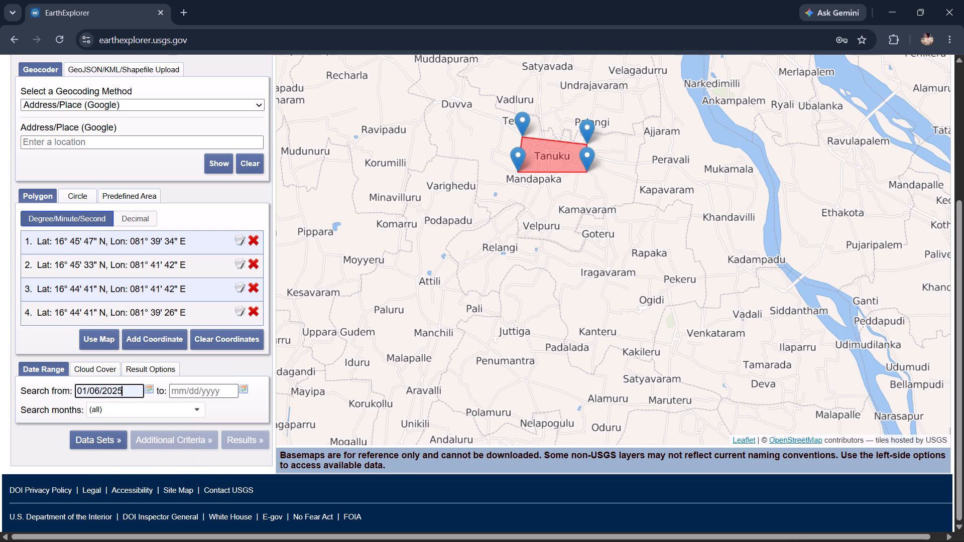
{"action": "left_click", "coordinate": [186, 392]}
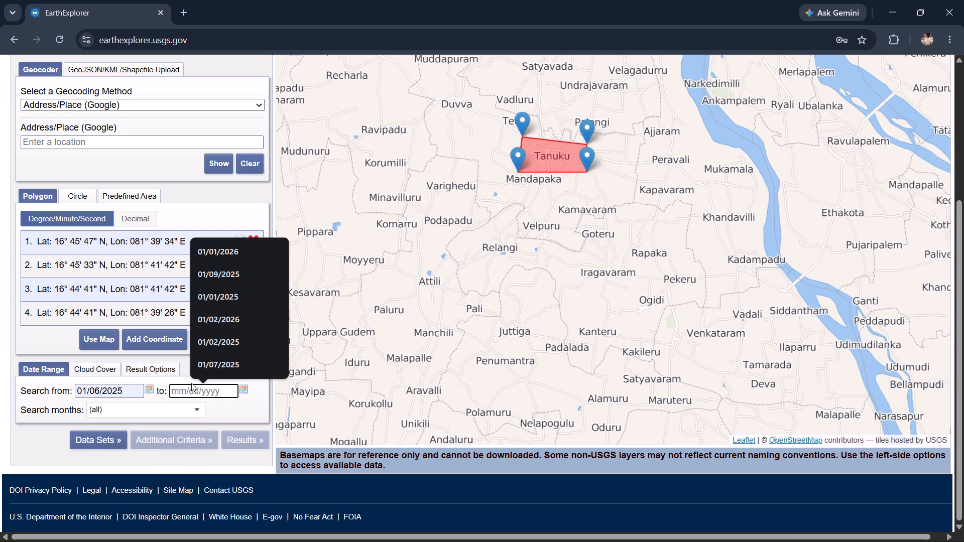
{"action": "left_click", "coordinate": [224, 277]}
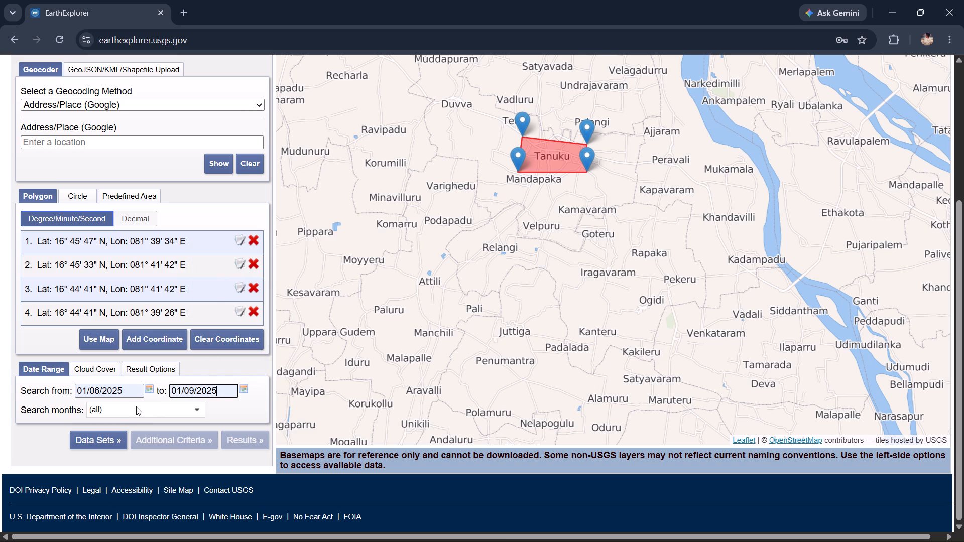
Select the Landsat 8-9 OLI/TIRS C2 L2 data set under Landsat Collection 2 Level-2, accept its notice and run the search.
{"action": "scroll", "coordinate": [136, 406], "scroll_direction": "down", "scroll_amount": 1}
{"action": "left_click", "coordinate": [105, 443]}
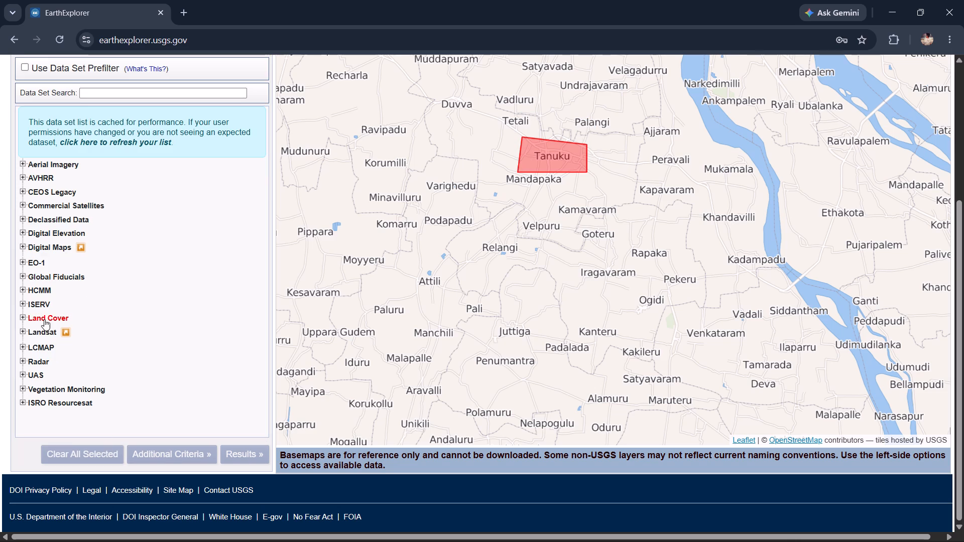
{"action": "left_click", "coordinate": [49, 331]}
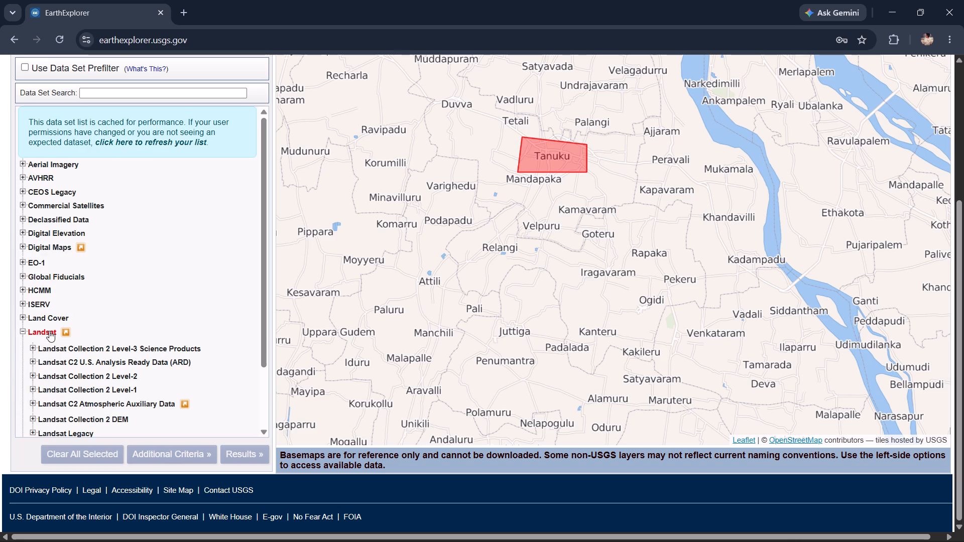
{"action": "left_click", "coordinate": [63, 376]}
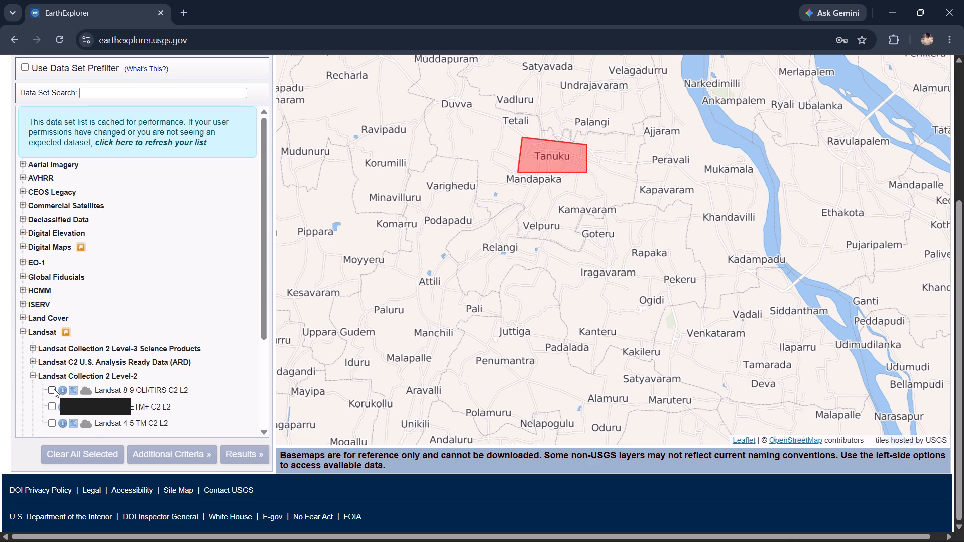
{"action": "left_click", "coordinate": [54, 389]}
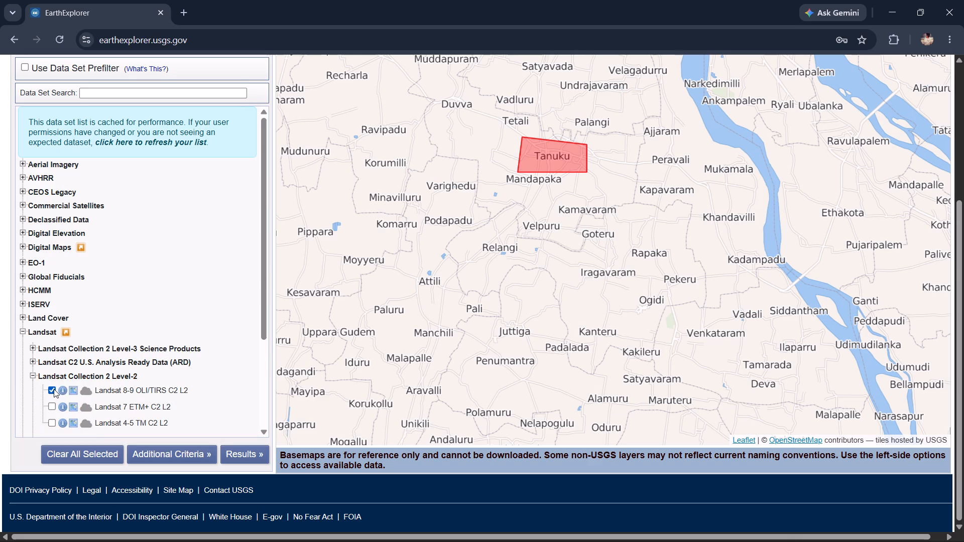
{"action": "left_click", "coordinate": [624, 327]}
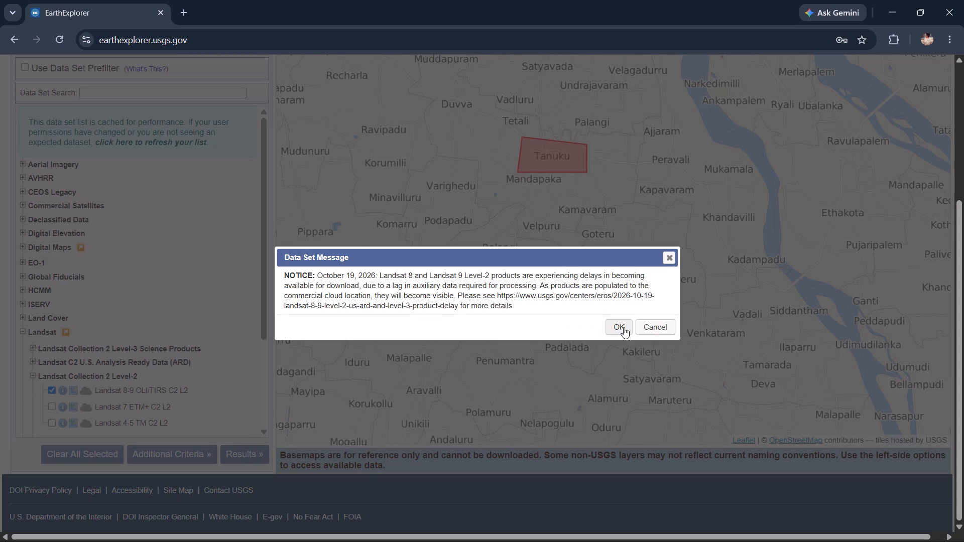
{"action": "left_click", "coordinate": [248, 448]}
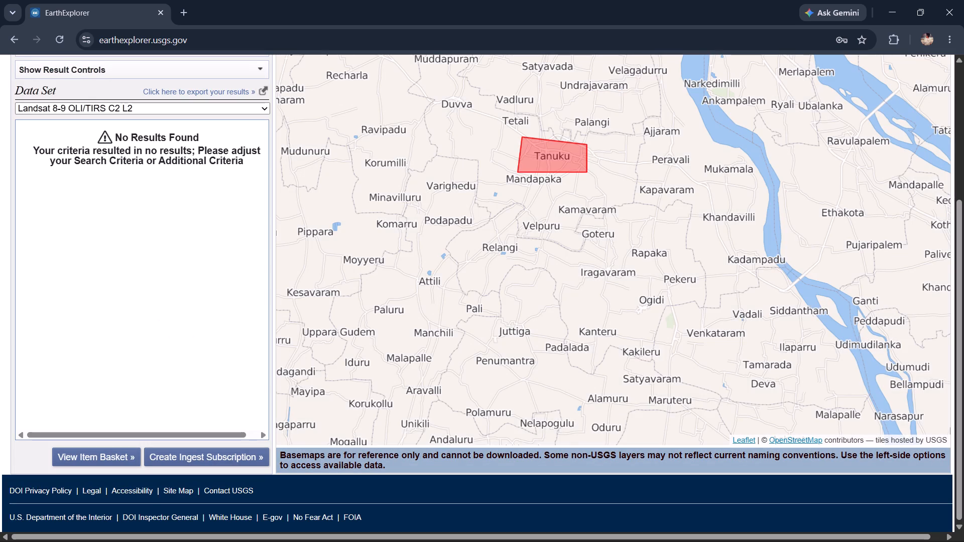
Change the search start date to 01/01/2025 and rerun the scene search.
{"action": "scroll", "coordinate": [129, 195], "scroll_direction": "up", "scroll_amount": 1}
{"action": "scroll", "coordinate": [129, 195], "scroll_direction": "down", "scroll_amount": 1}
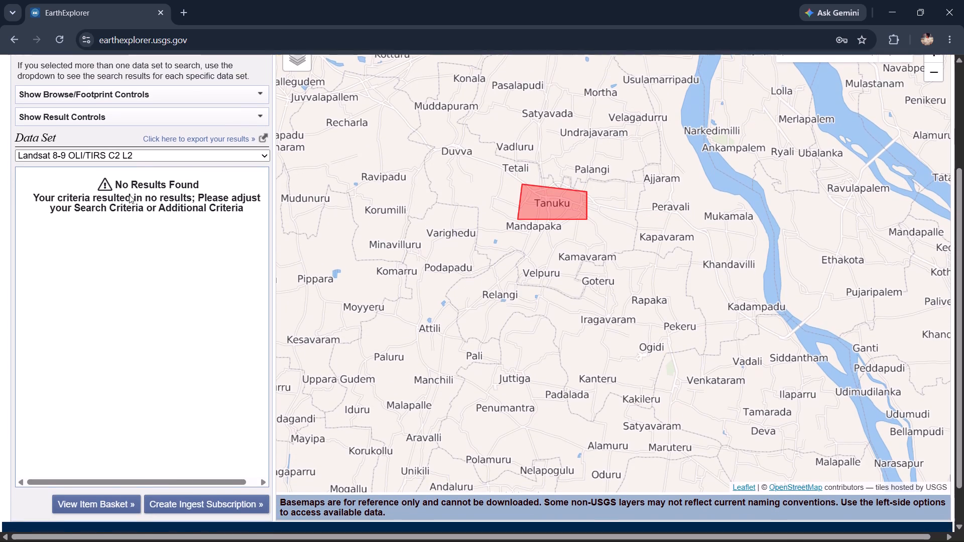
{"action": "scroll", "coordinate": [129, 195], "scroll_direction": "down", "scroll_amount": 1}
{"action": "scroll", "coordinate": [129, 195], "scroll_direction": "up", "scroll_amount": 2}
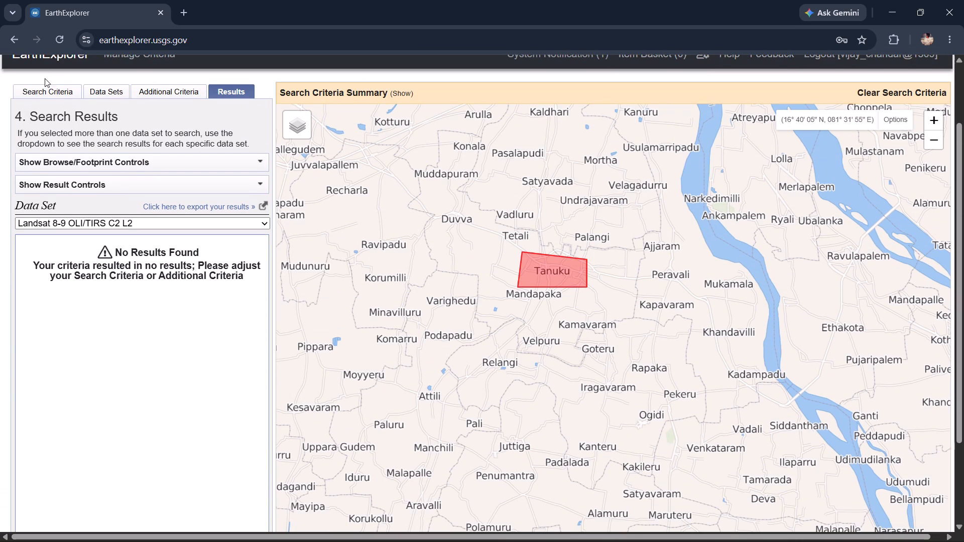
{"action": "left_click", "coordinate": [45, 85]}
{"action": "scroll", "coordinate": [113, 349], "scroll_direction": "down", "scroll_amount": 2}
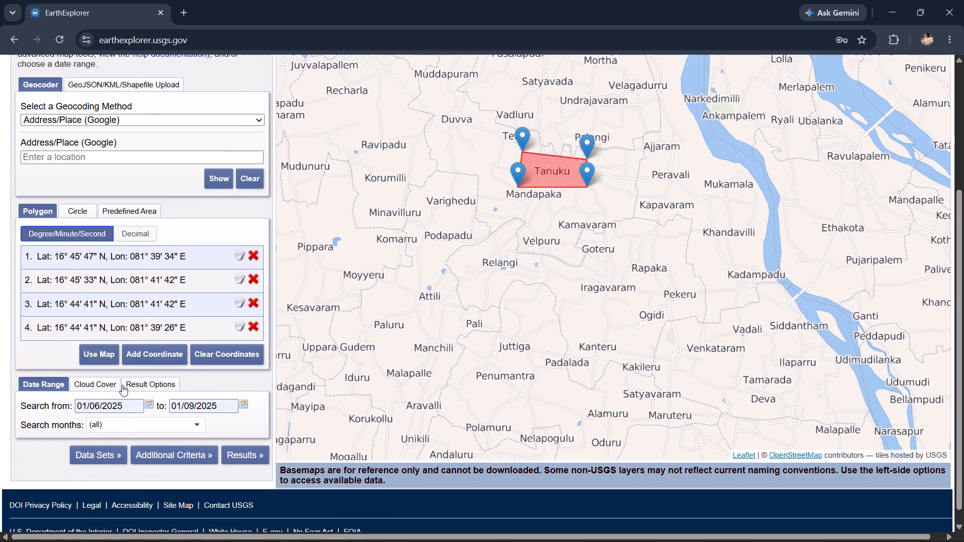
{"action": "left_click", "coordinate": [99, 406]}
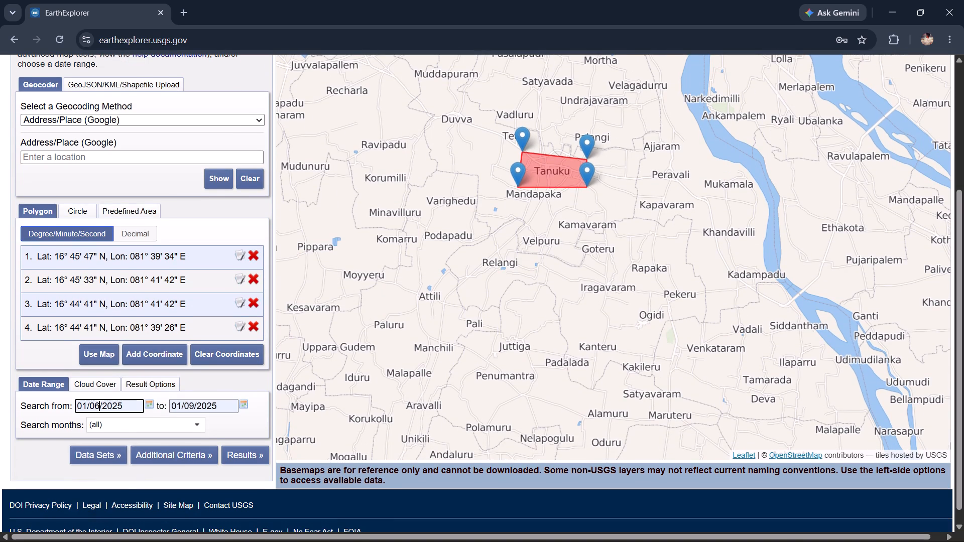
{"action": "key", "text": "BackSpace"}
{"action": "key", "text": "1"}
{"action": "left_click", "coordinate": [233, 453]}
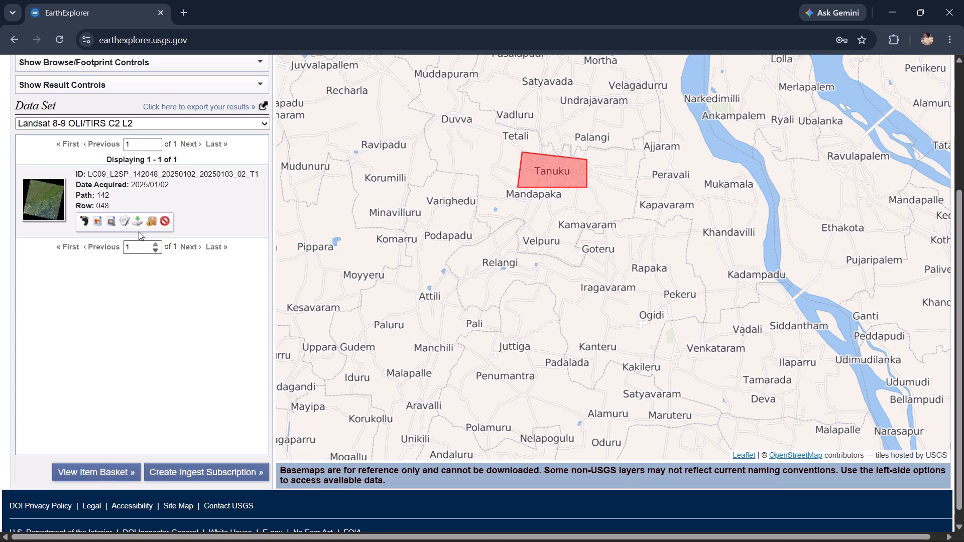
Add the path 142, row 048 scene acquired 2025/01/02 to the bulk download basket and start an order from the basket.
{"action": "left_click", "coordinate": [152, 219]}
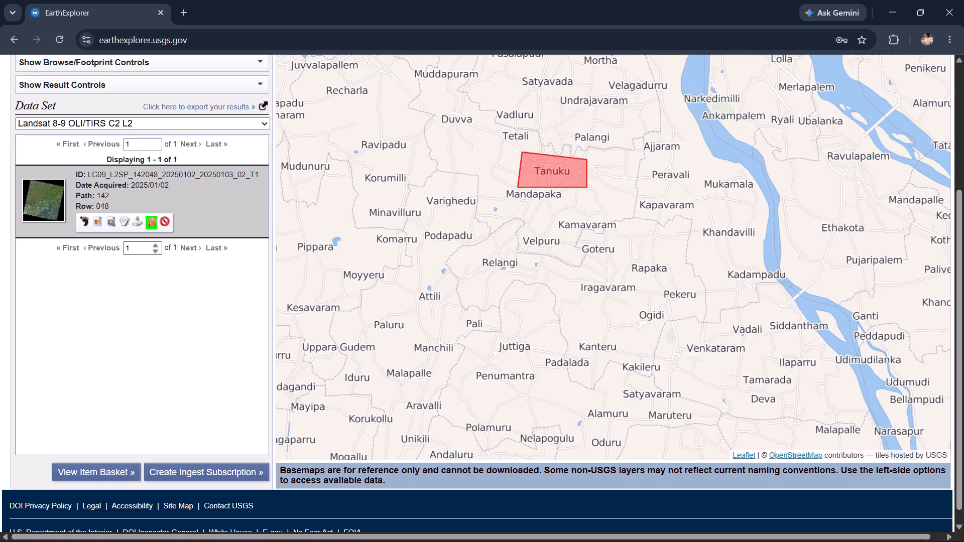
{"action": "left_click", "coordinate": [95, 467]}
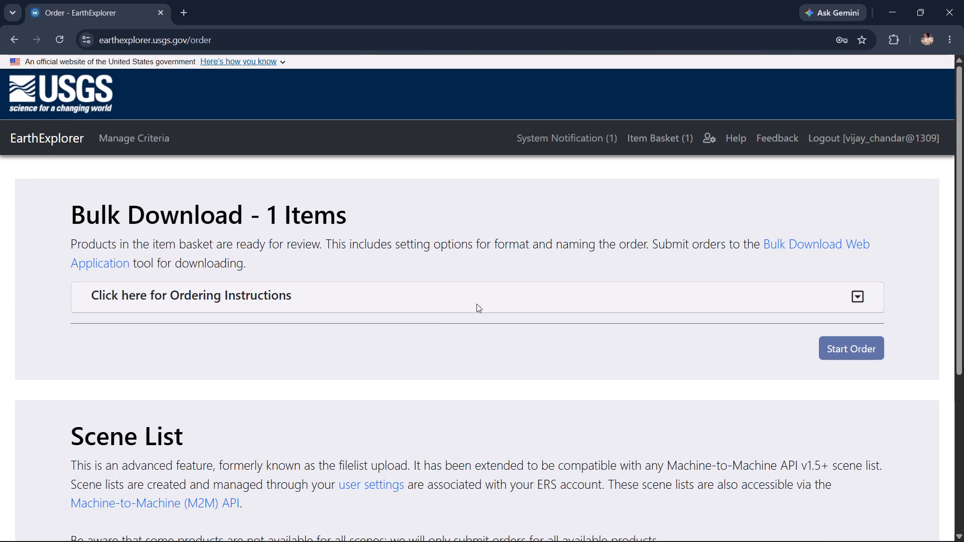
{"action": "scroll", "coordinate": [670, 291], "scroll_direction": "down", "scroll_amount": 2}
{"action": "left_click", "coordinate": [852, 260]}
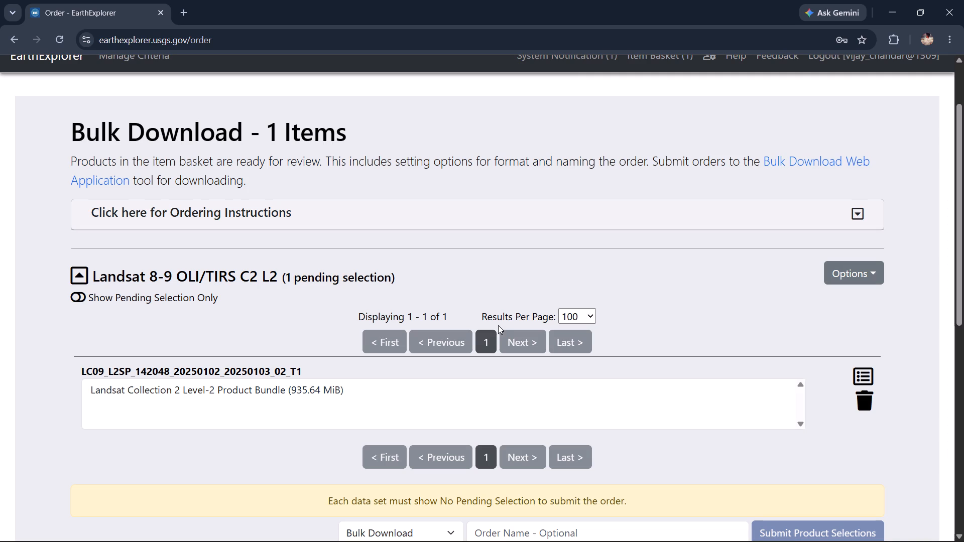
Add only SR_B2.TIF, SR_B4.TIF and SR_B5.TIF from the scene's Level-2 Surface Reflectance Bands to the bulk order.
{"action": "left_click", "coordinate": [862, 374]}
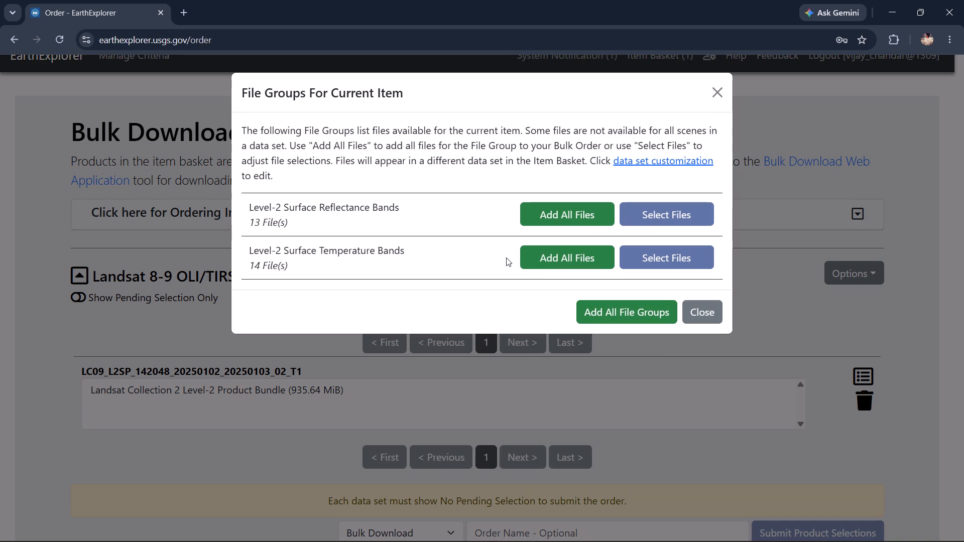
{"action": "left_click", "coordinate": [666, 216]}
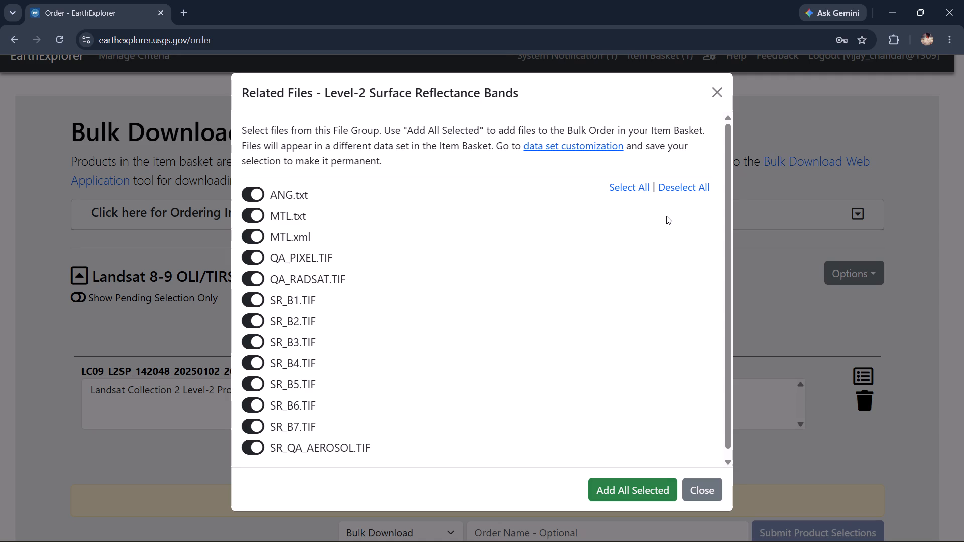
{"action": "left_click", "coordinate": [682, 192]}
{"action": "left_click", "coordinate": [250, 316]}
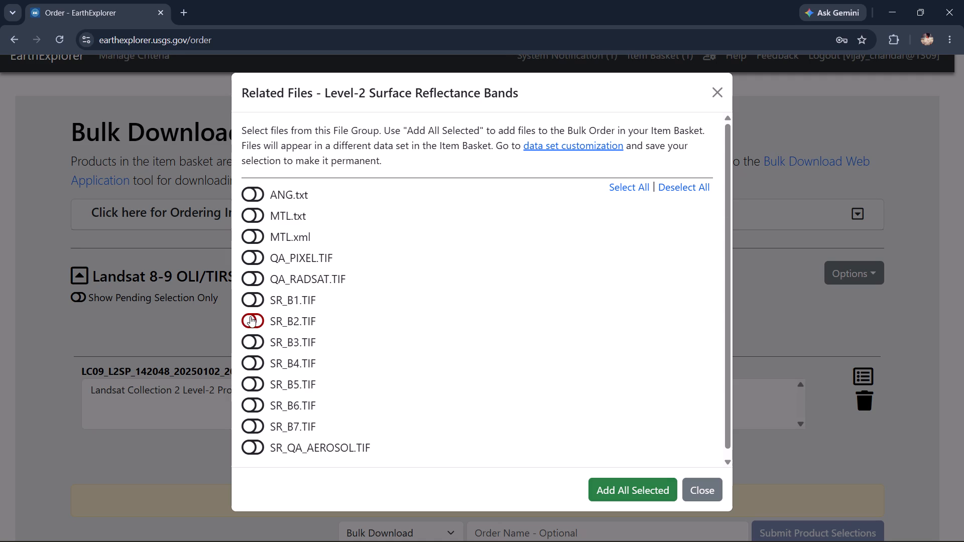
{"action": "left_click", "coordinate": [250, 359]}
{"action": "left_click", "coordinate": [250, 385]}
{"action": "left_click", "coordinate": [613, 483]}
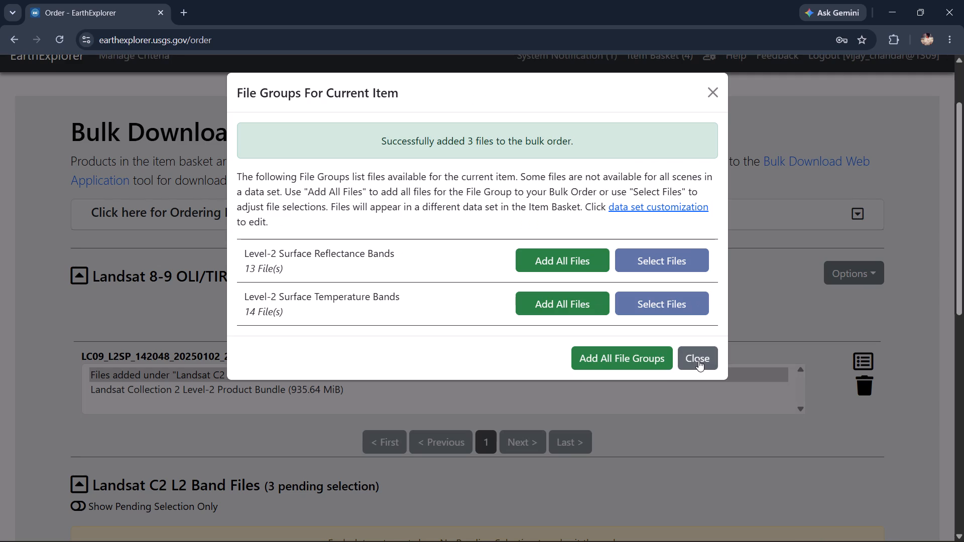
{"action": "left_click", "coordinate": [698, 360]}
Submit the product selections for the three band files as a Bulk Download order.
{"action": "scroll", "coordinate": [641, 409], "scroll_direction": "down", "scroll_amount": 4}
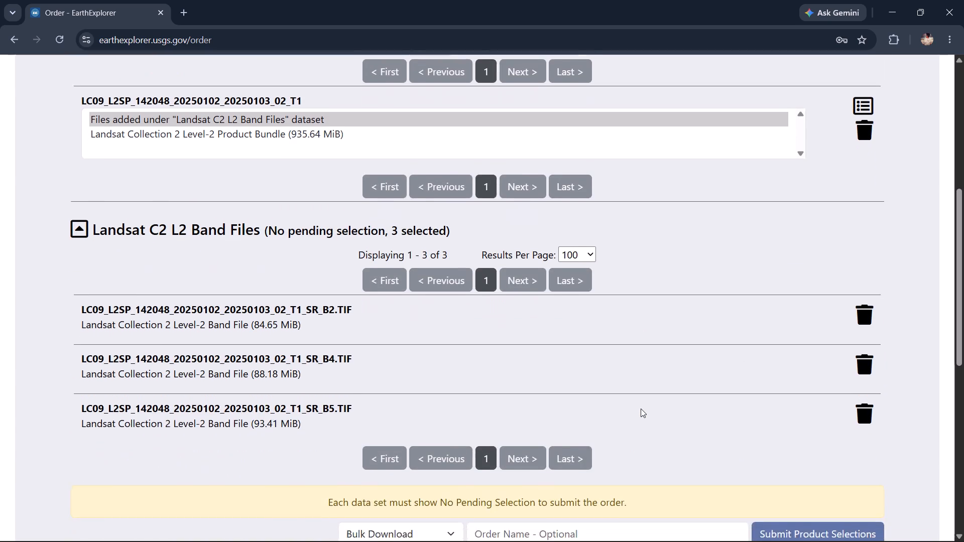
{"action": "scroll", "coordinate": [641, 409], "scroll_direction": "down", "scroll_amount": 1}
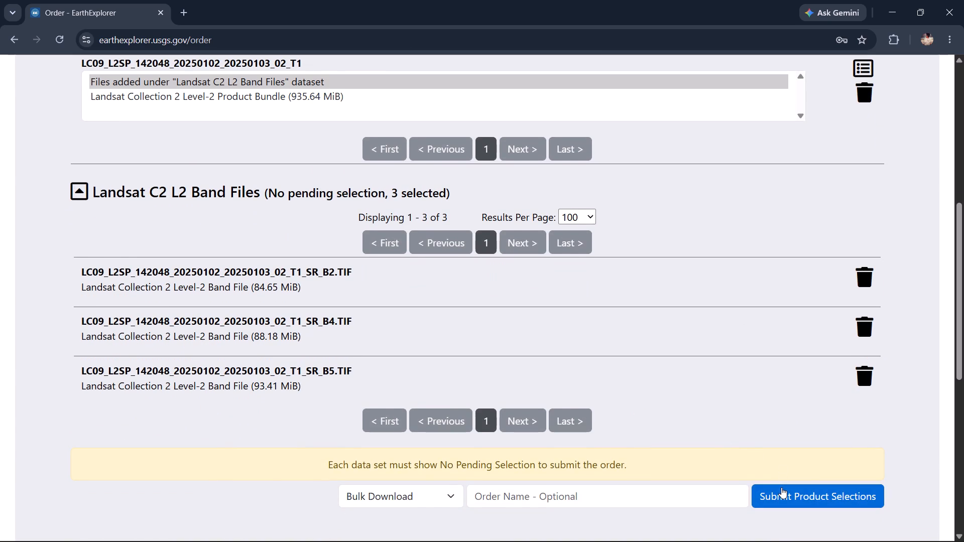
{"action": "left_click", "coordinate": [781, 487]}
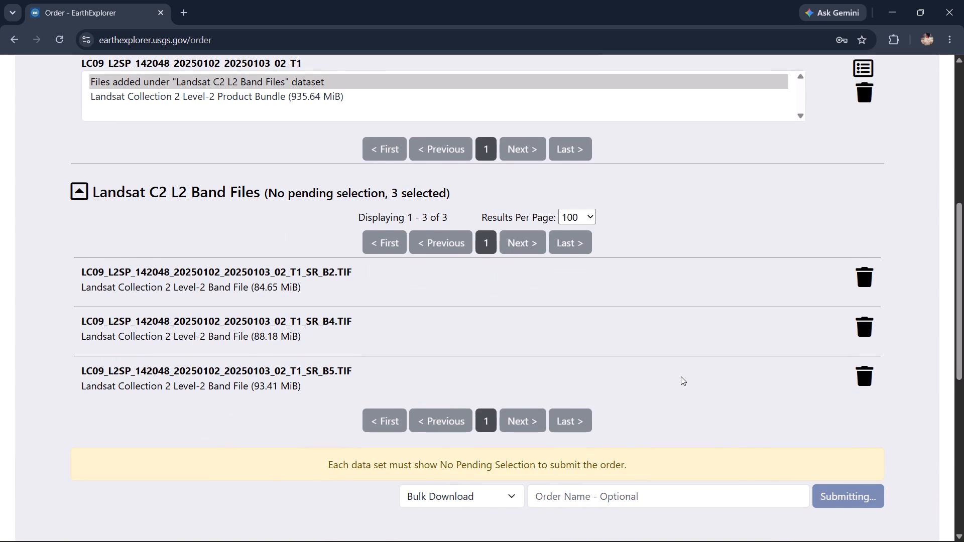
Launch the Bulk Download Web Application from the submitted order and open that order's file list.
{"action": "scroll", "coordinate": [563, 101], "scroll_direction": "up", "scroll_amount": 1}
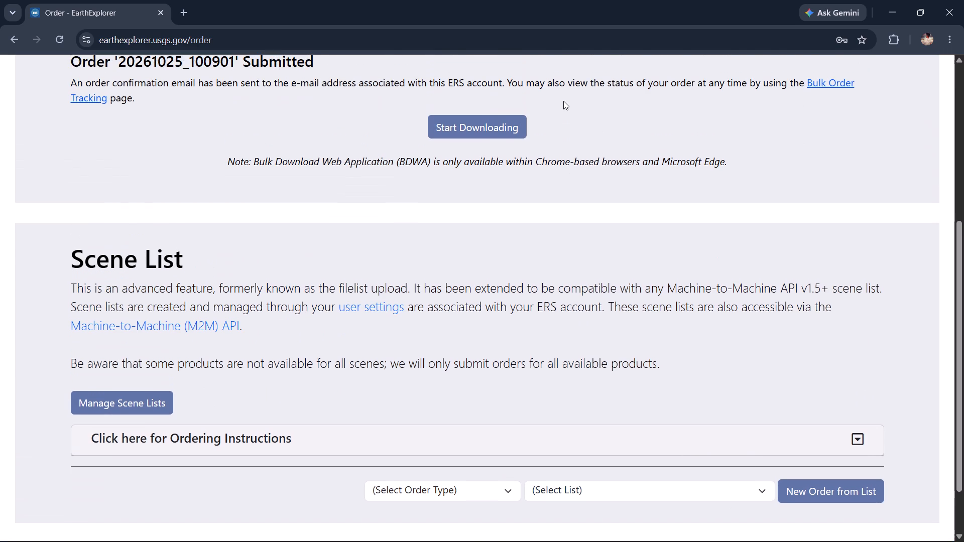
{"action": "left_click", "coordinate": [499, 121]}
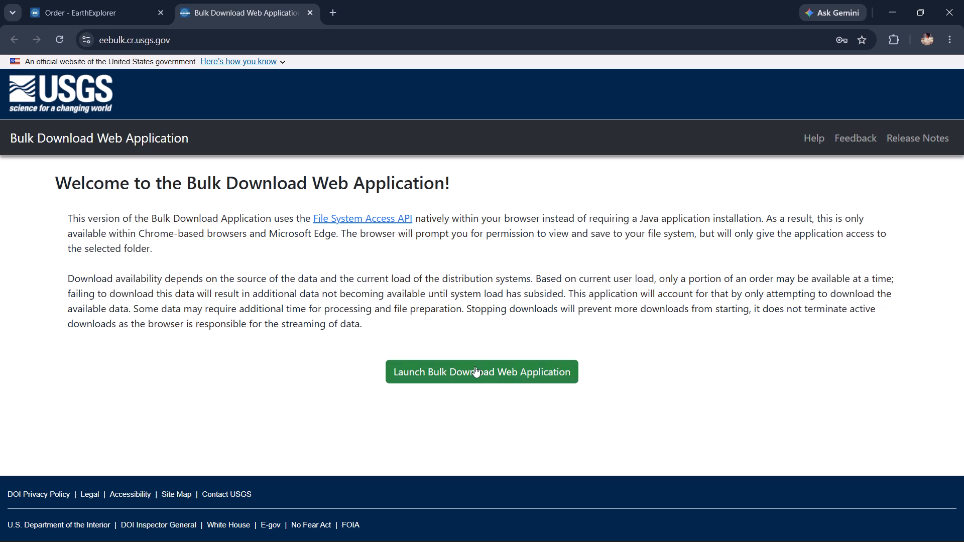
{"action": "left_click", "coordinate": [474, 366]}
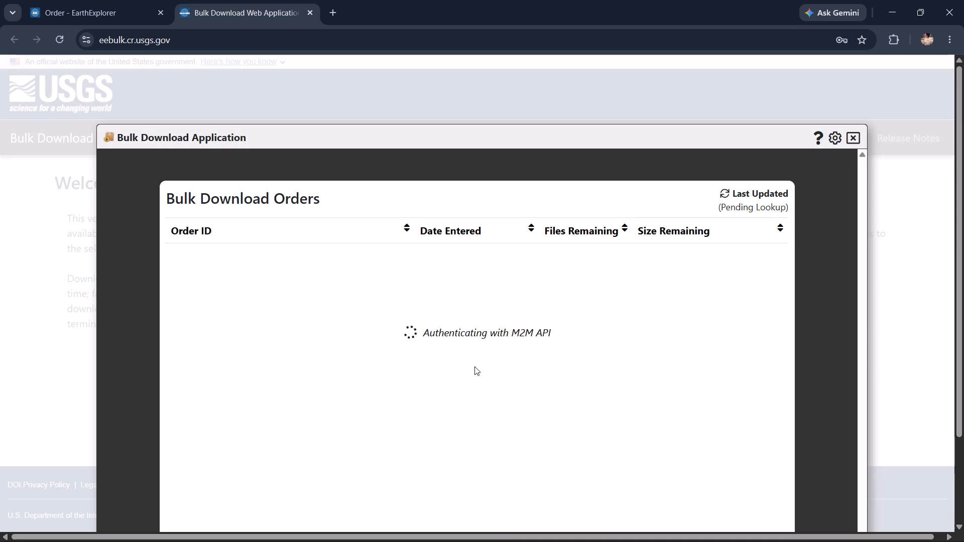
{"action": "scroll", "coordinate": [474, 366], "scroll_direction": "down", "scroll_amount": 1}
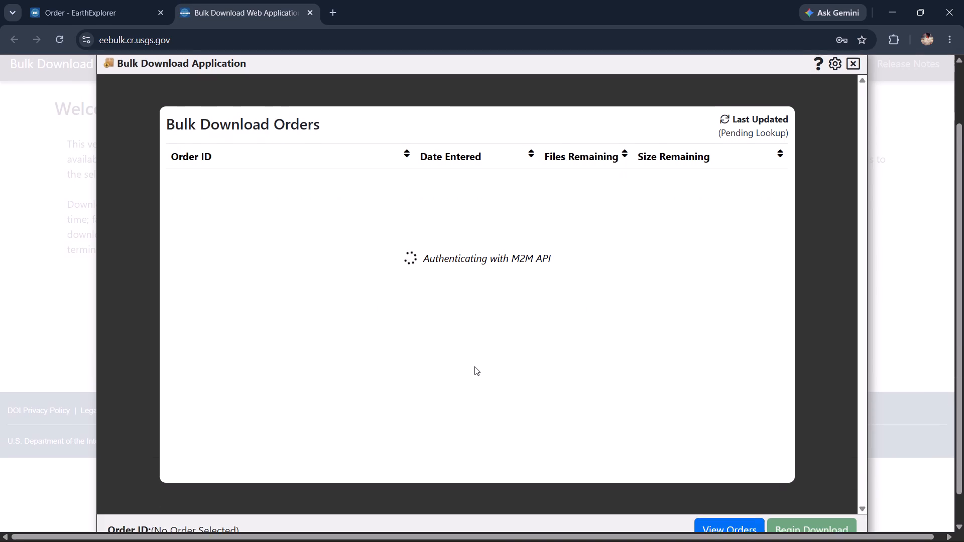
{"action": "scroll", "coordinate": [474, 366], "scroll_direction": "down", "scroll_amount": 1}
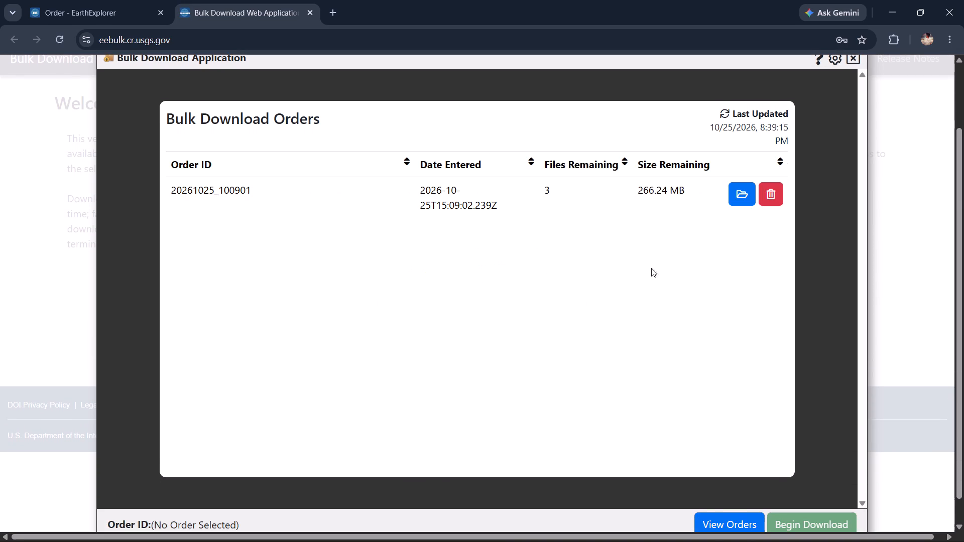
{"action": "left_click", "coordinate": [740, 186]}
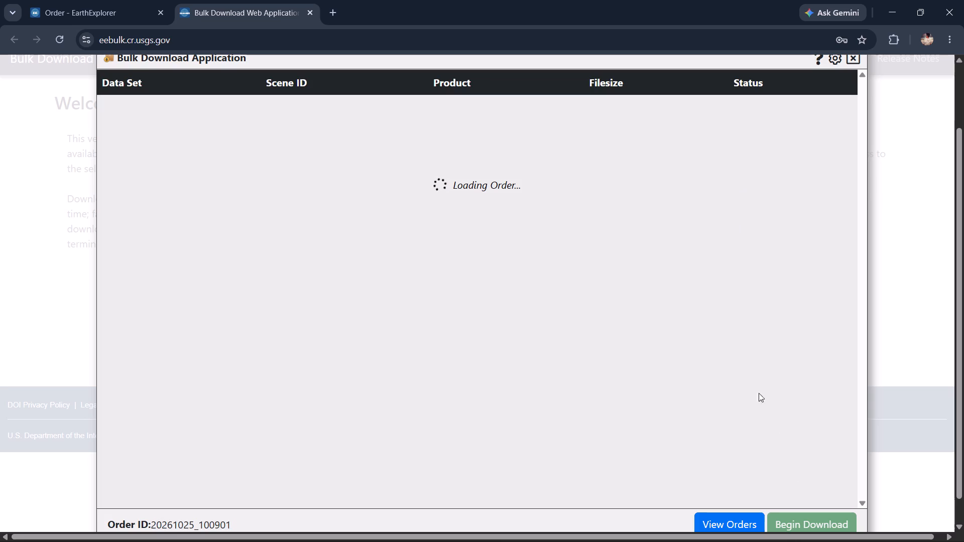
Choose the Desktop folder landsat pics as destination, grant the site view and edit access, and begin downloading the ordered band files.
{"action": "scroll", "coordinate": [790, 465], "scroll_direction": "down", "scroll_amount": 1}
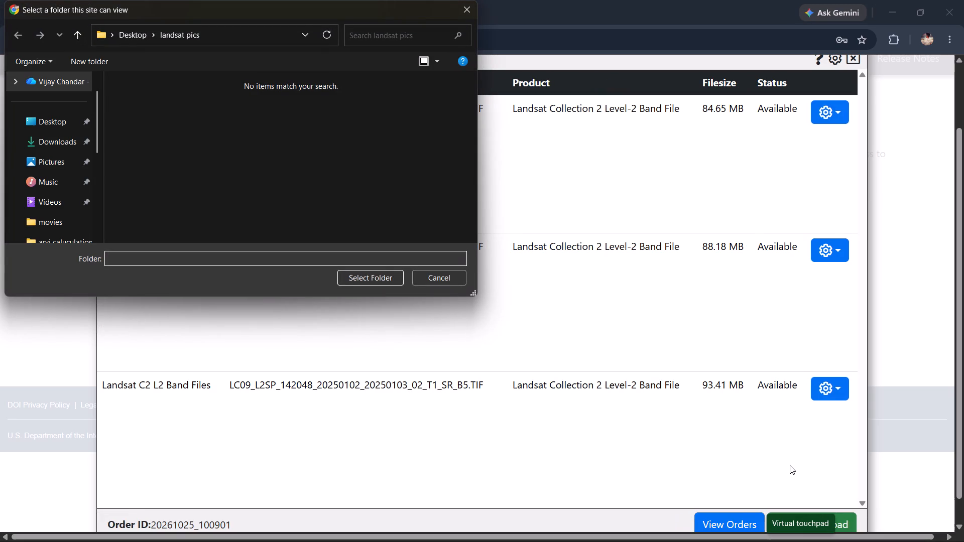
{"action": "left_click", "coordinate": [379, 278]}
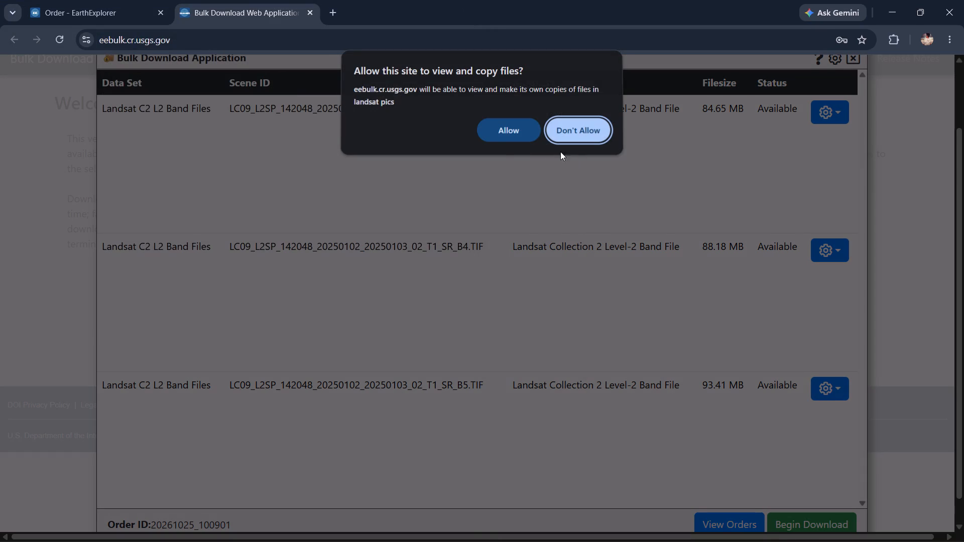
{"action": "left_click", "coordinate": [505, 130]}
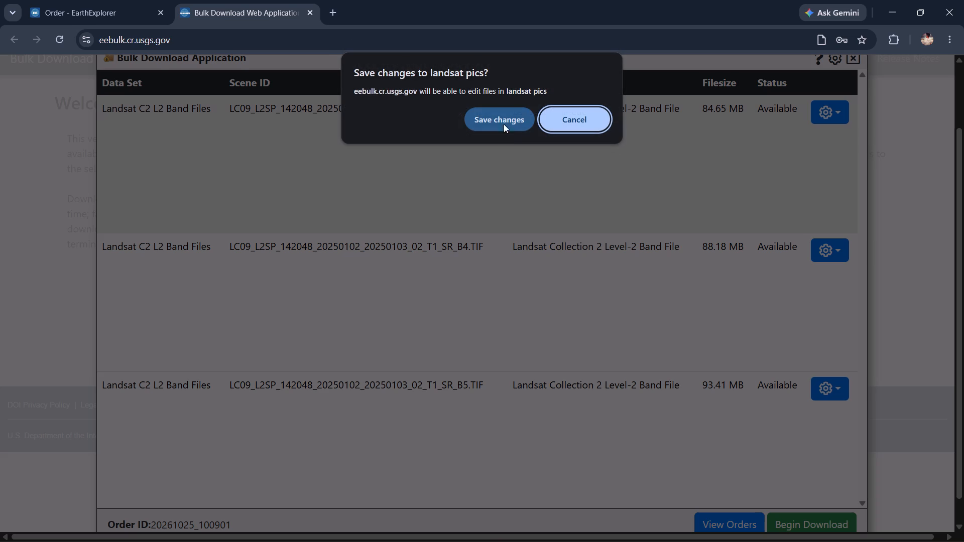
{"action": "left_click", "coordinate": [503, 120]}
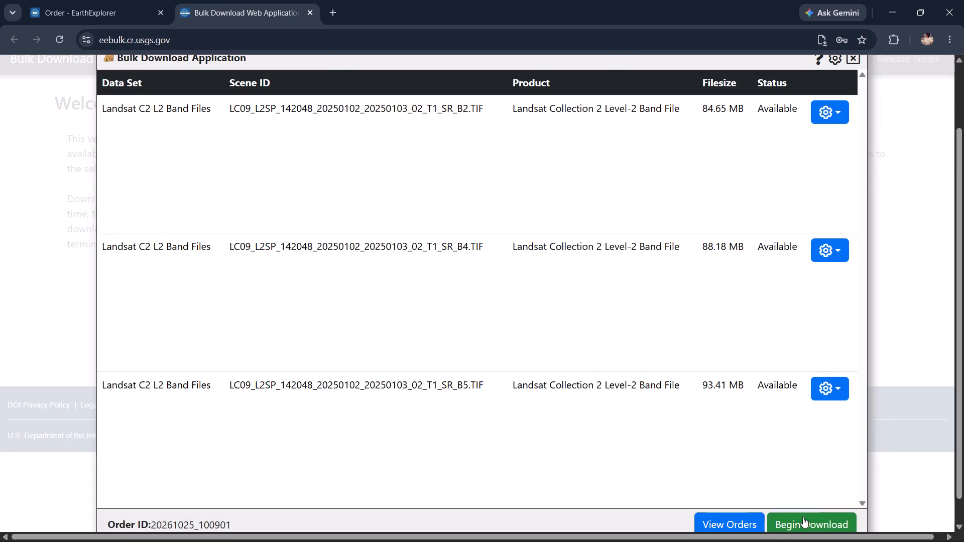
{"action": "left_click", "coordinate": [803, 517]}
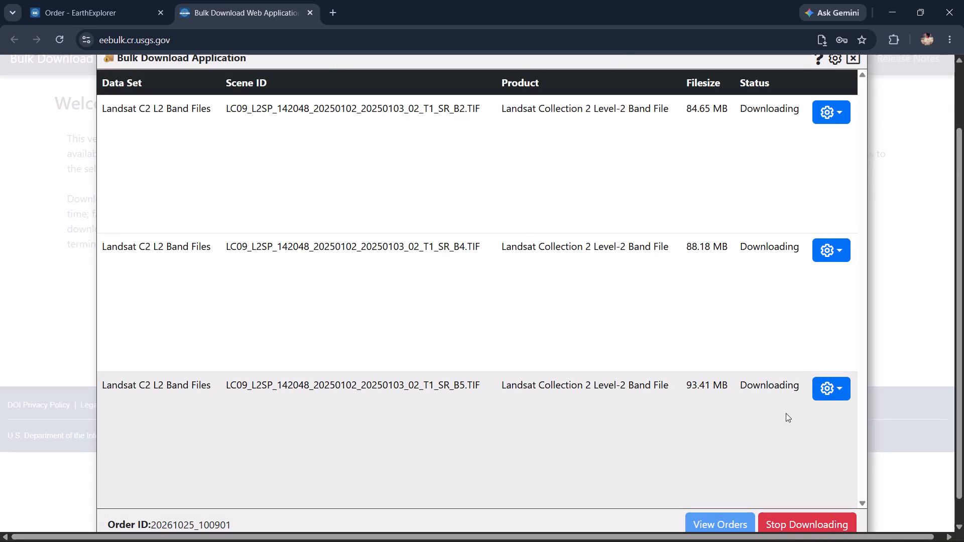
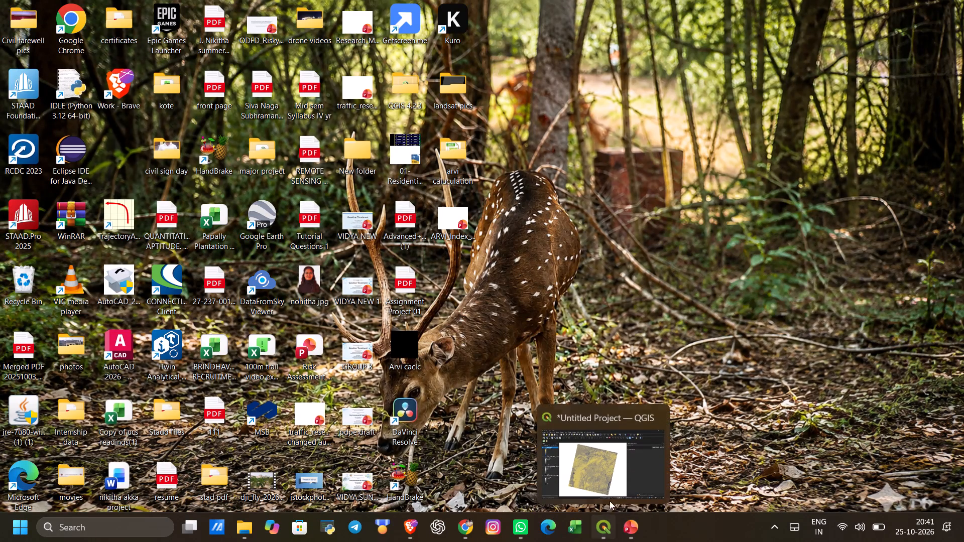
Switch to the open untitled QGIS project and close it, saving it as arvi 5 in the arvi caluculation folder.
{"action": "left_click", "coordinate": [614, 485]}
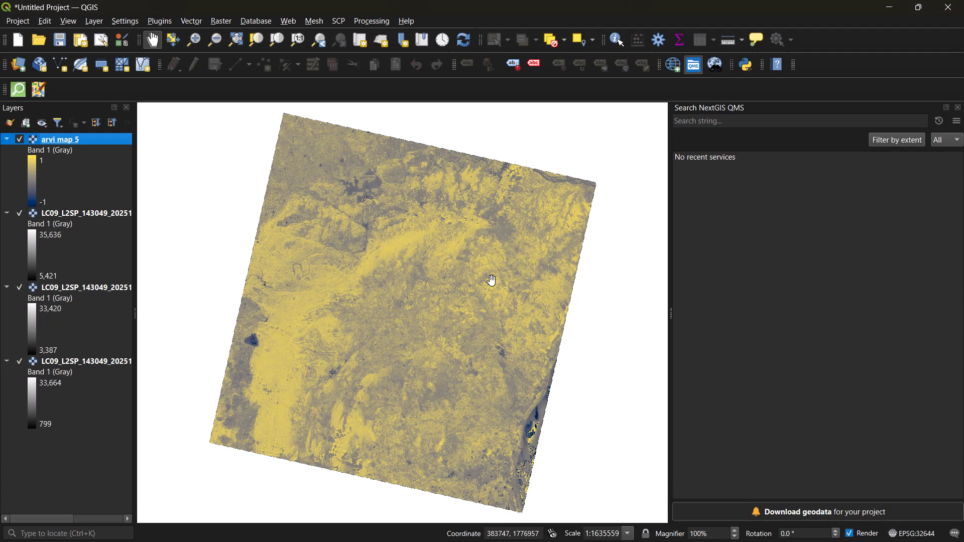
{"action": "left_click", "coordinate": [944, 2]}
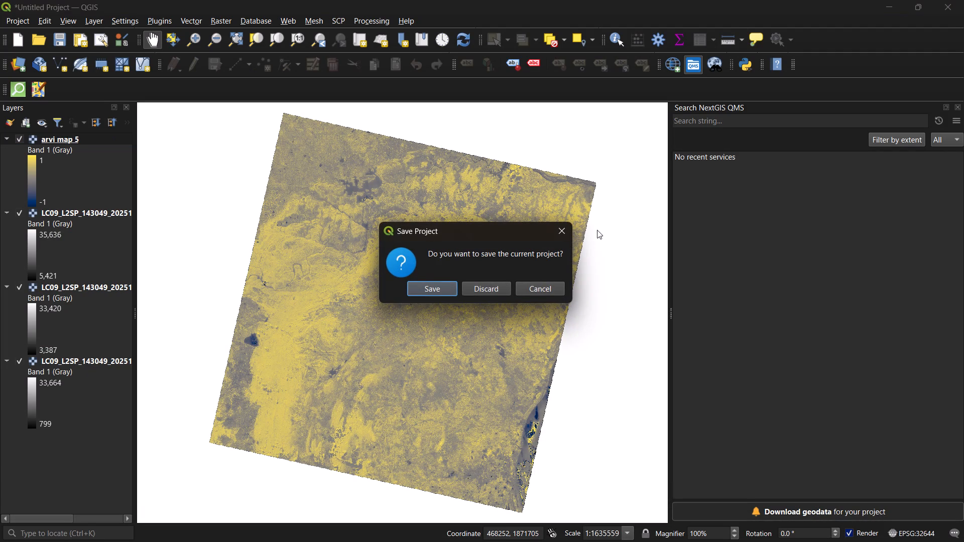
{"action": "left_click", "coordinate": [448, 286]}
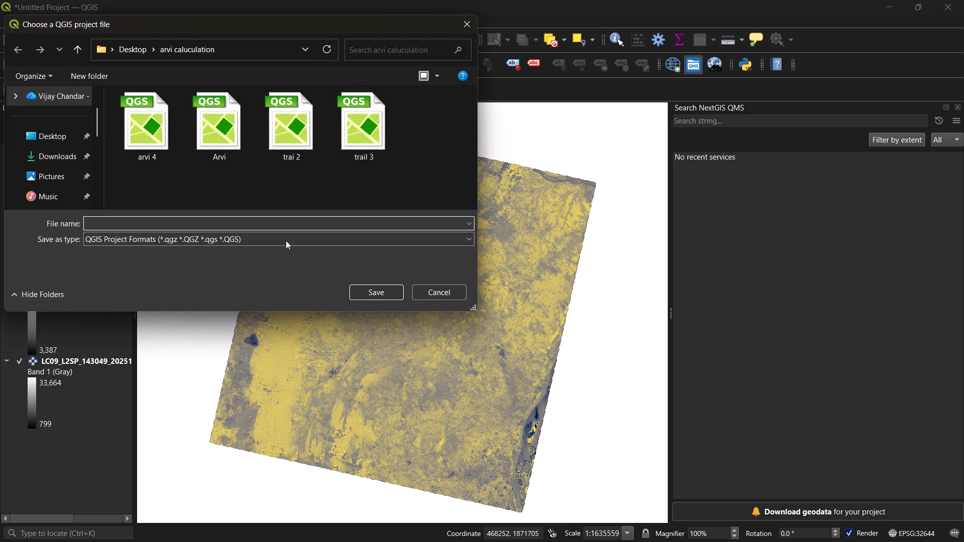
{"action": "type", "text": "arvi 5"}
{"action": "key", "text": "Return"}
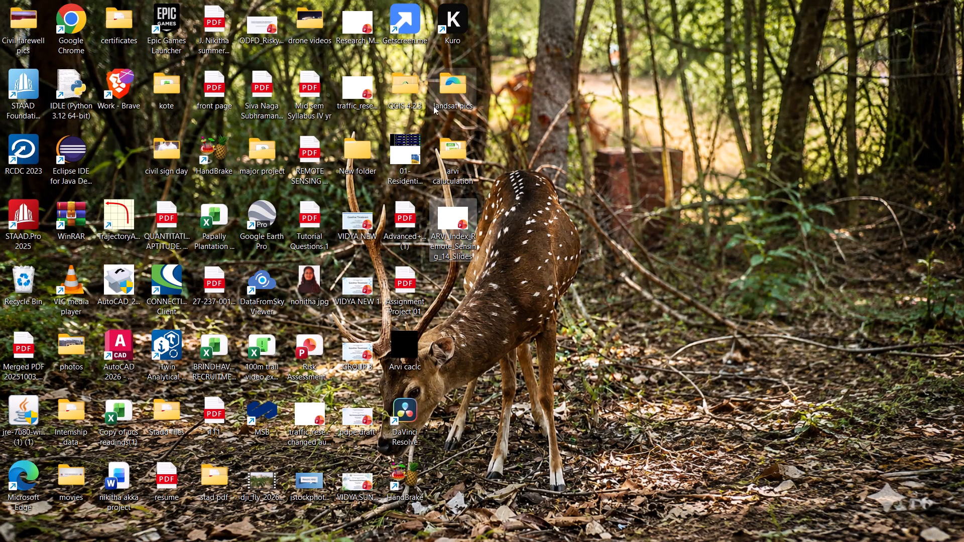
Launch QGIS Desktop 4.2.3 from the QGIS 4.2.3 folder on the Desktop.
{"action": "double_click", "coordinate": [406, 99]}
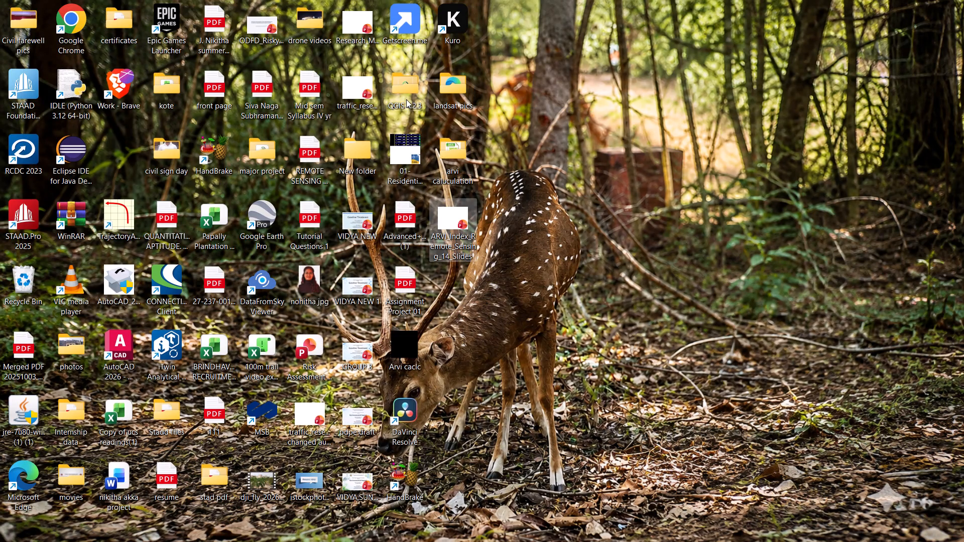
{"action": "left_click", "coordinate": [582, 234]}
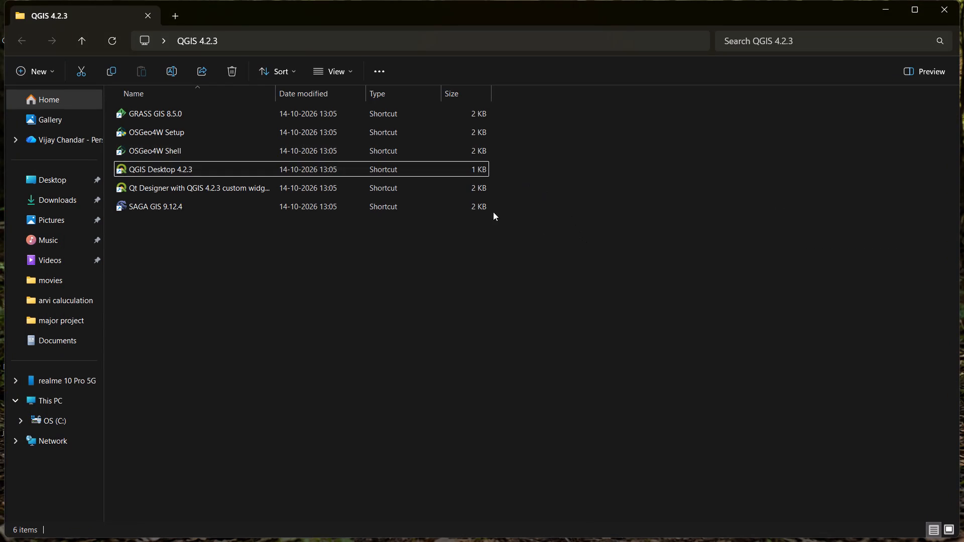
{"action": "double_click", "coordinate": [353, 167]}
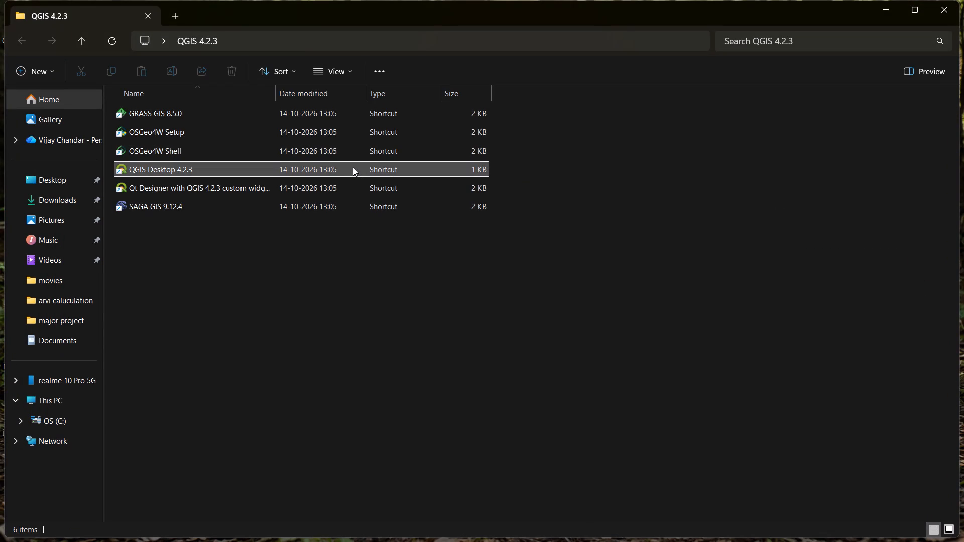
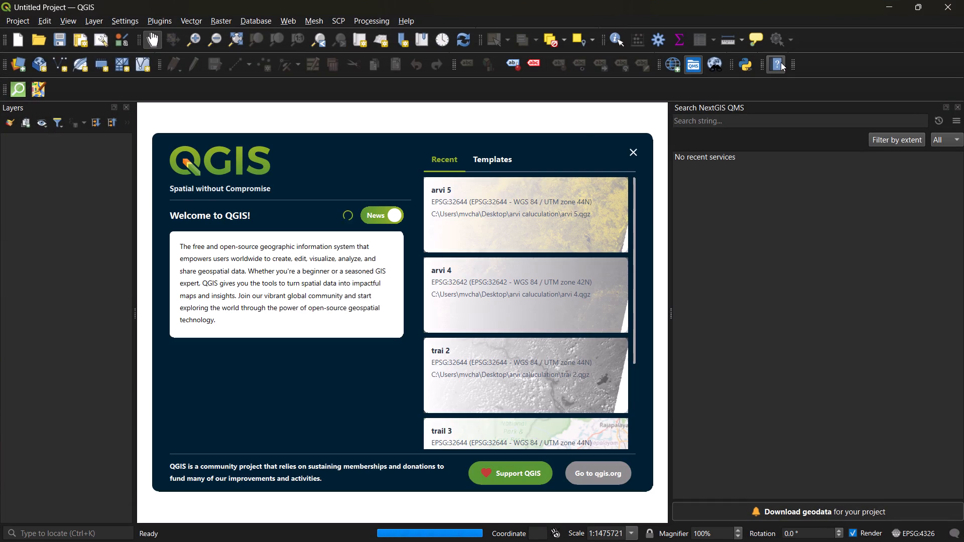
Dismiss the QGIS welcome page and tile the QGIS window side by side with the File Explorer window.
{"action": "left_click", "coordinate": [626, 153]}
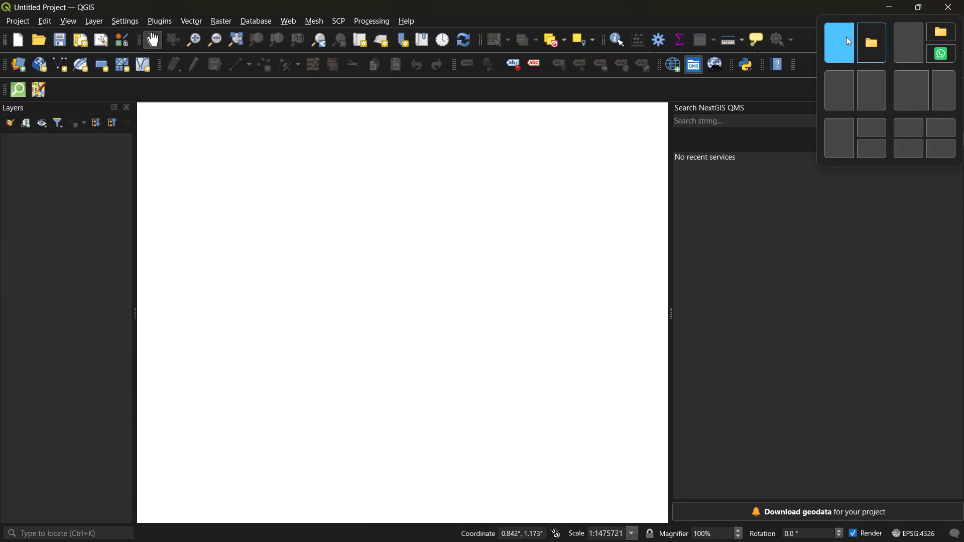
{"action": "left_click", "coordinate": [846, 37]}
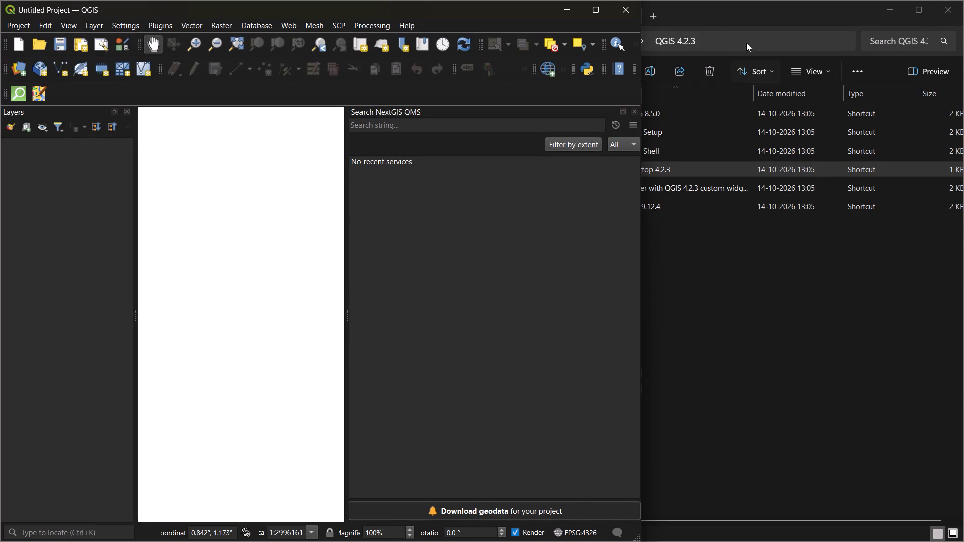
{"action": "left_click", "coordinate": [754, 21]}
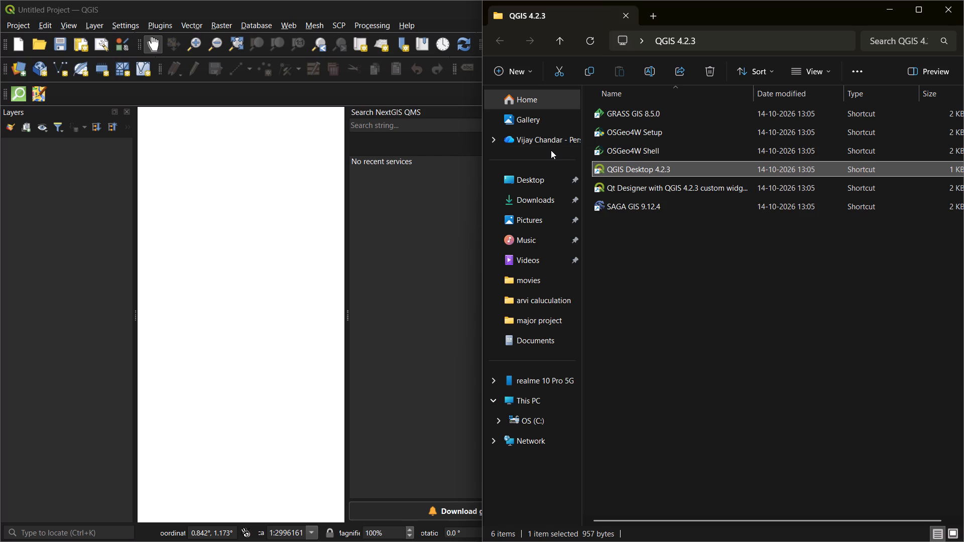
Open the landsat pics folder on the Desktop and sort its files by date.
{"action": "left_click", "coordinate": [531, 186]}
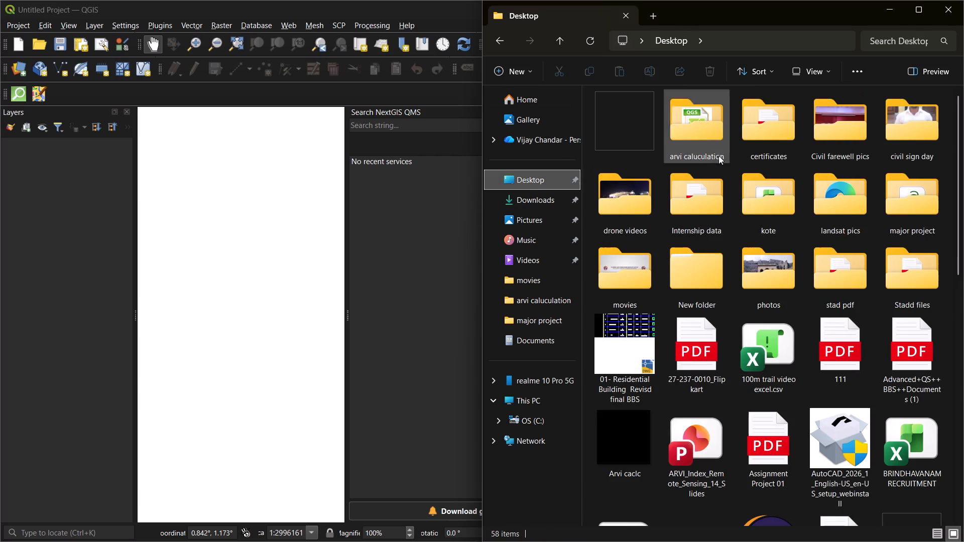
{"action": "double_click", "coordinate": [816, 227]}
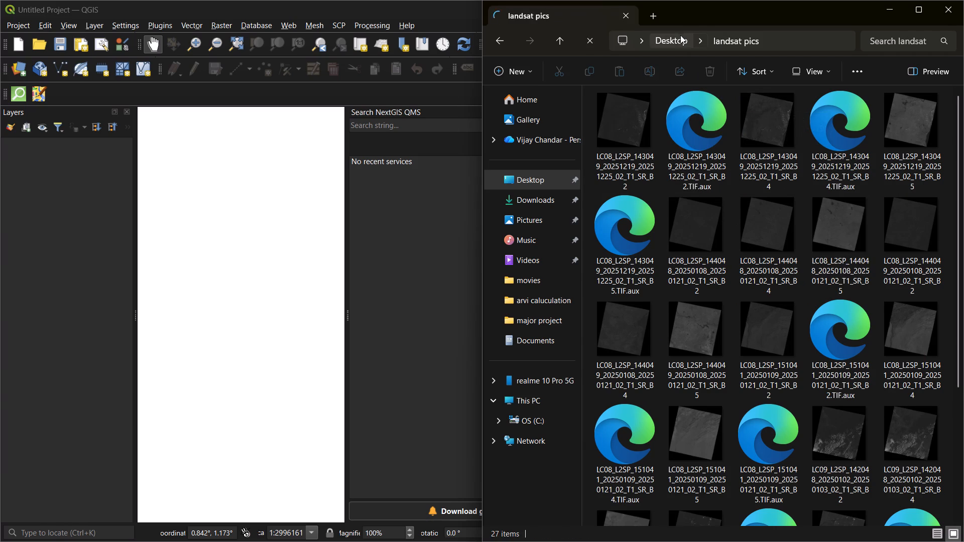
{"action": "left_click", "coordinate": [769, 73]}
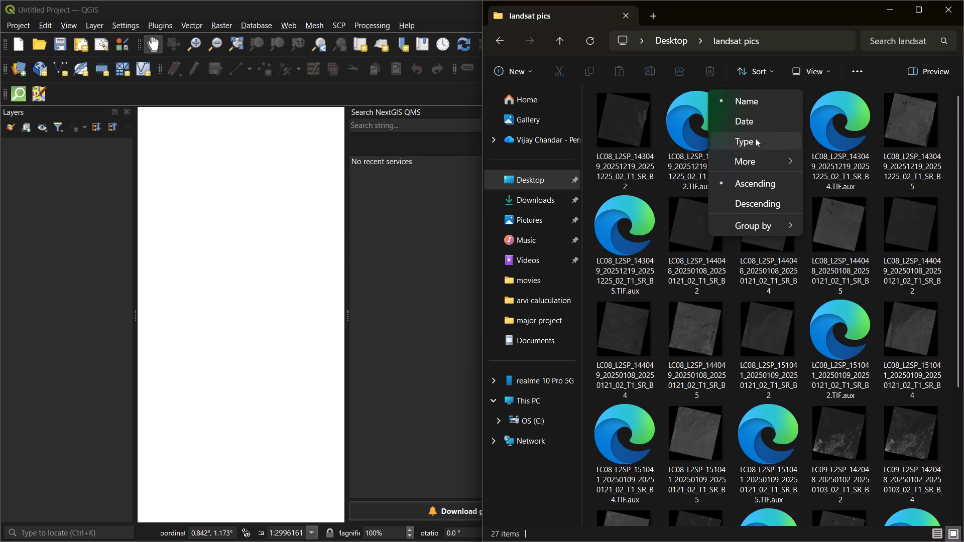
{"action": "left_click", "coordinate": [753, 127]}
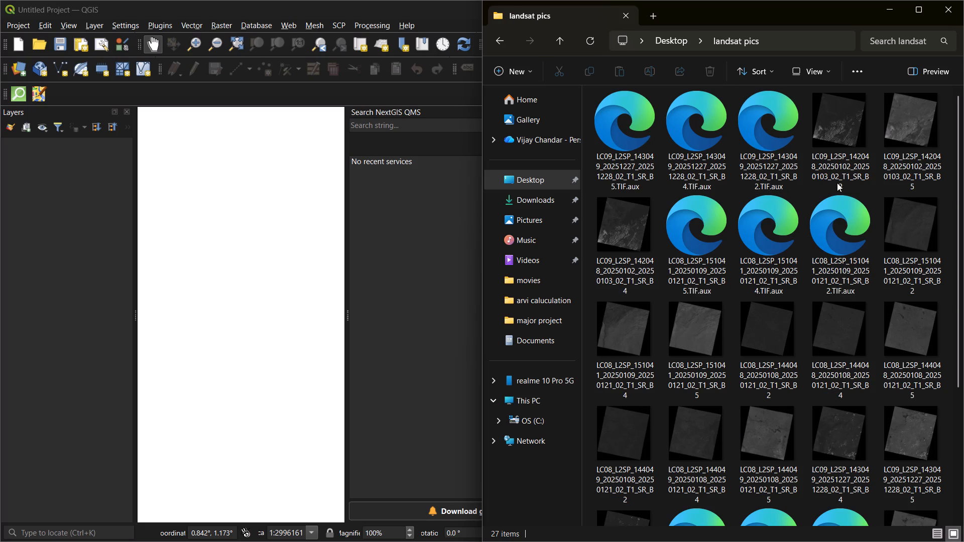
{"action": "scroll", "coordinate": [835, 182], "scroll_direction": "left", "scroll_amount": 1}
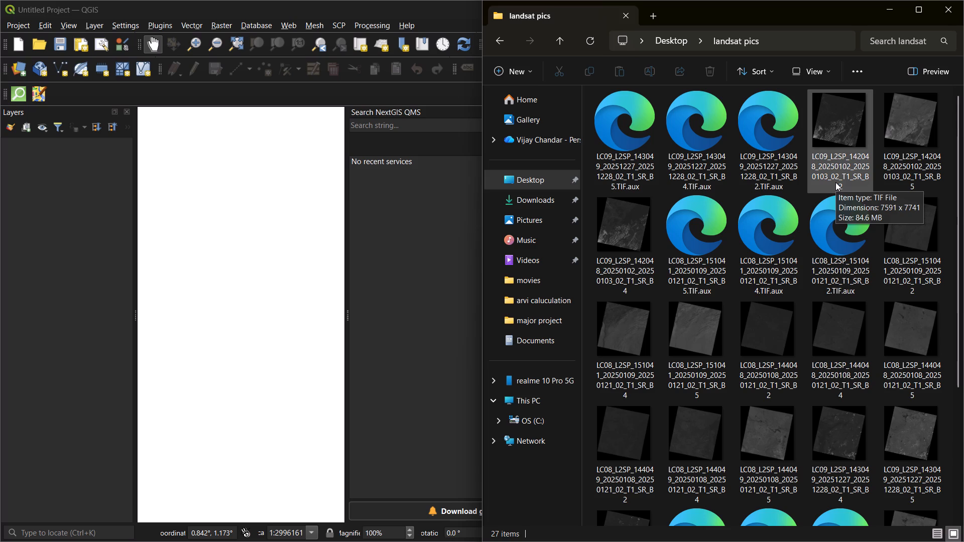
Add the SR_B2, SR_B4 and SR_B5 rasters of scene LC09_L2SP_142048_20250102 from the folder to the QGIS map.
{"action": "left_click", "coordinate": [840, 146]}
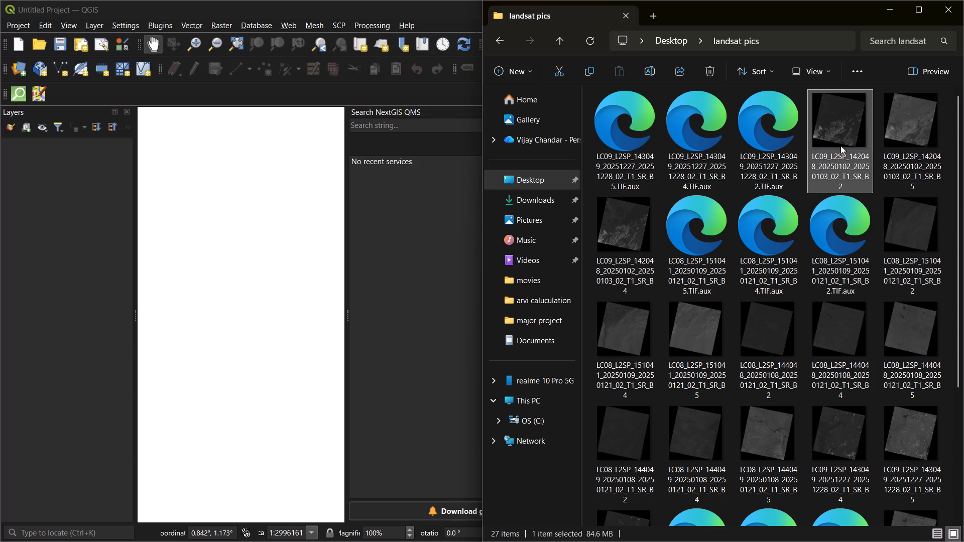
{"action": "left_click_drag", "start_coordinate": [838, 140], "coordinate": [418, 236]}
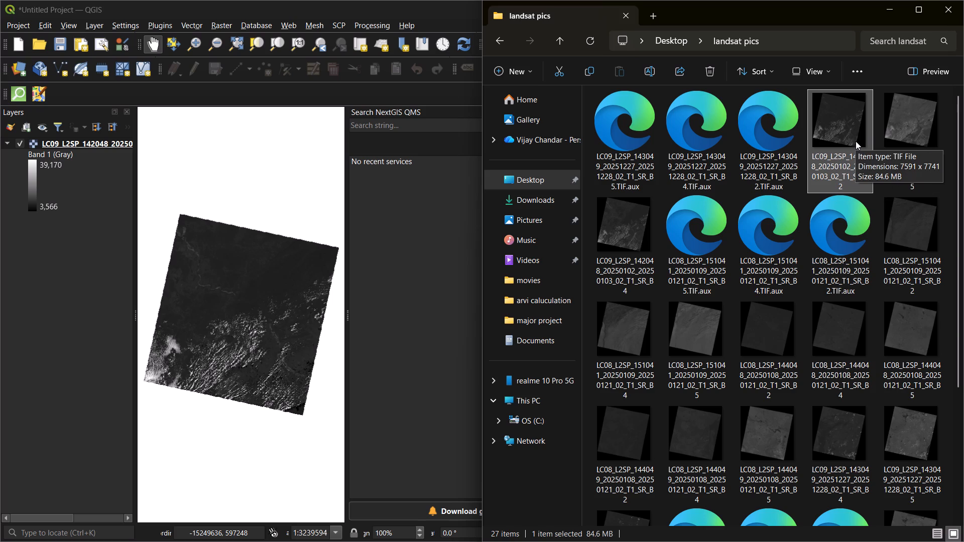
{"action": "left_click", "coordinate": [600, 238]}
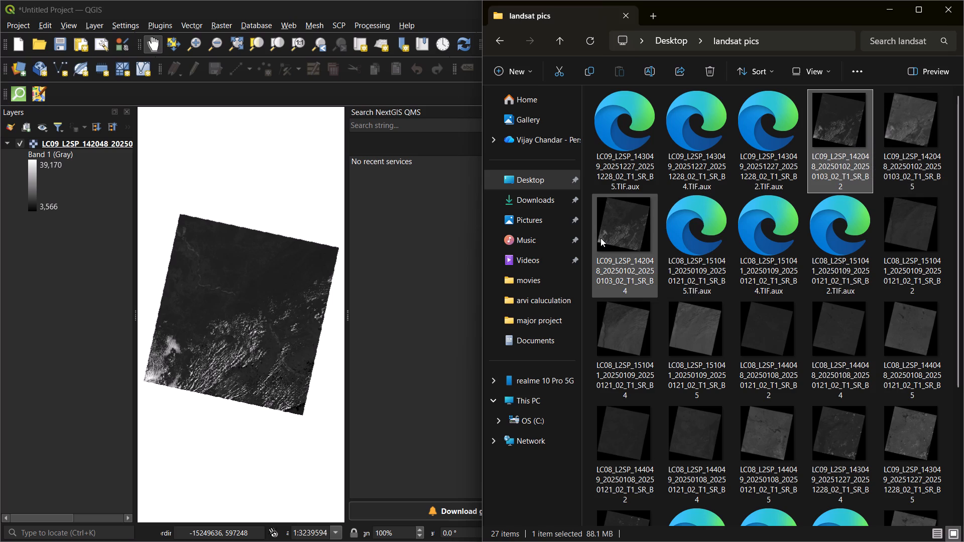
{"action": "left_click", "coordinate": [611, 237]}
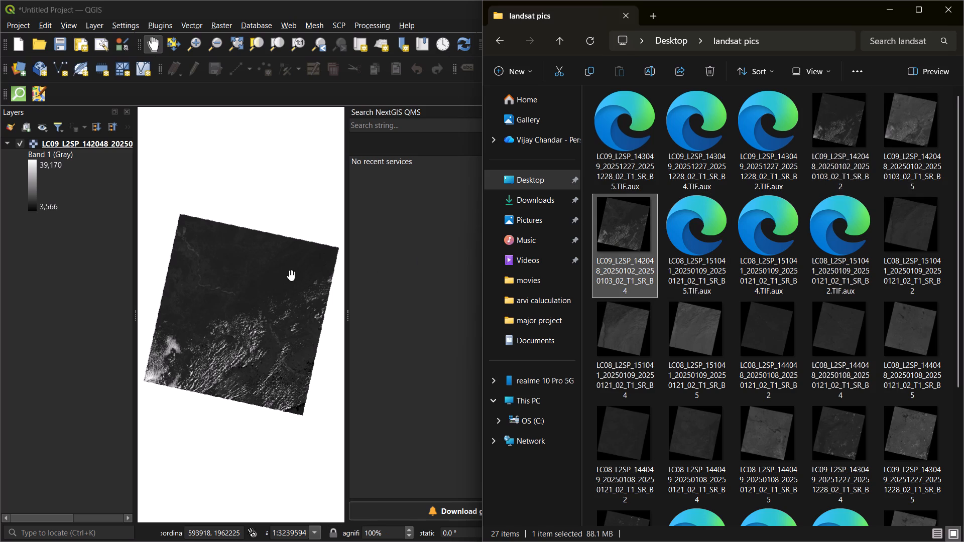
{"action": "left_click_drag", "start_coordinate": [632, 248], "coordinate": [278, 331]}
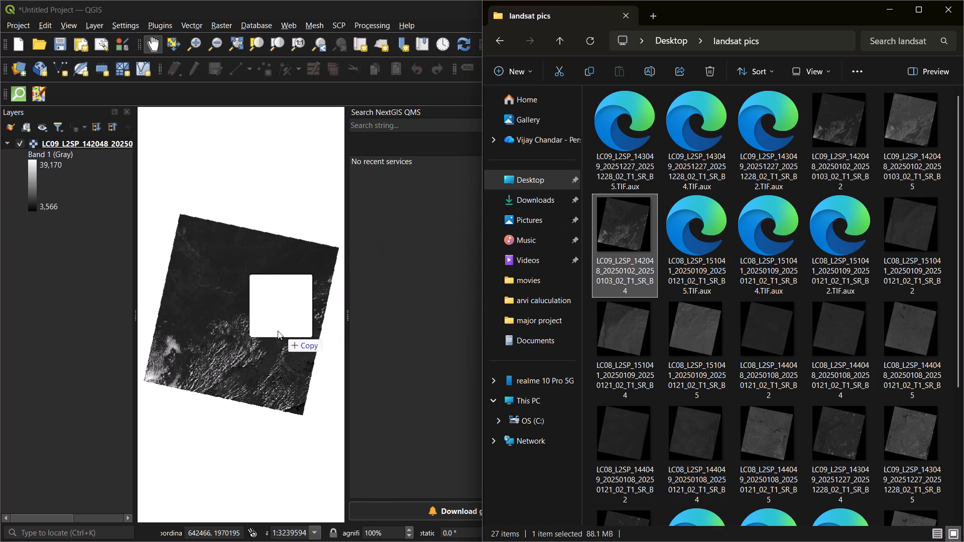
{"action": "left_click_drag", "start_coordinate": [278, 331], "coordinate": [274, 330]}
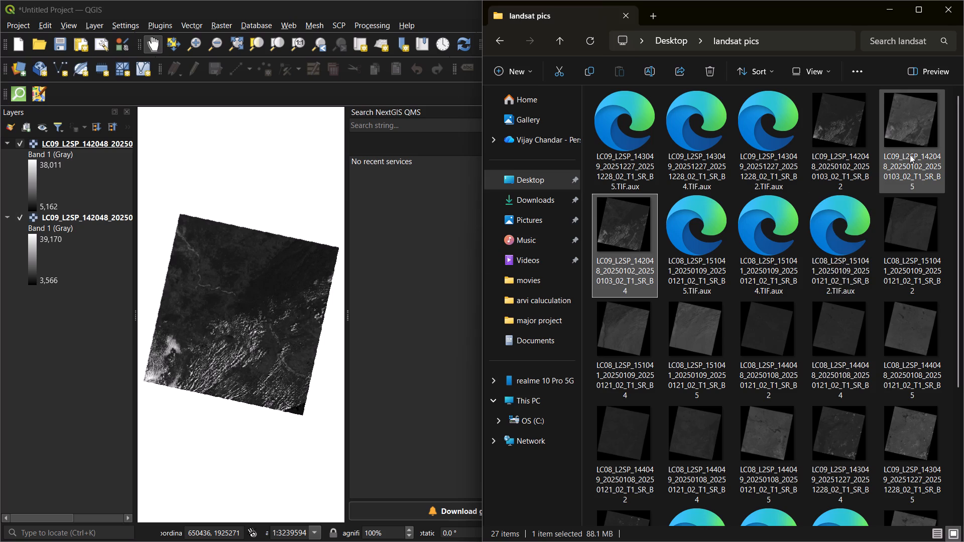
{"action": "left_click", "coordinate": [918, 140]}
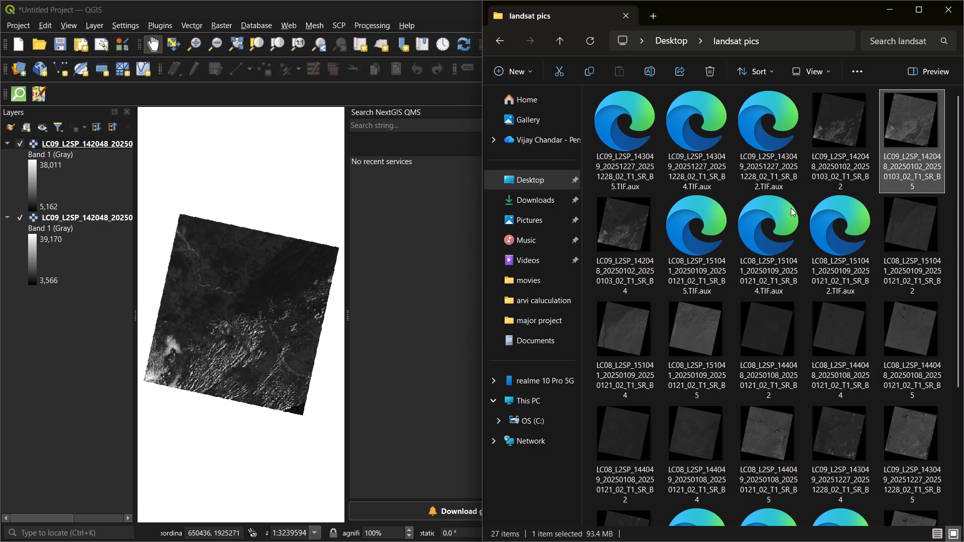
{"action": "left_click", "coordinate": [905, 135]}
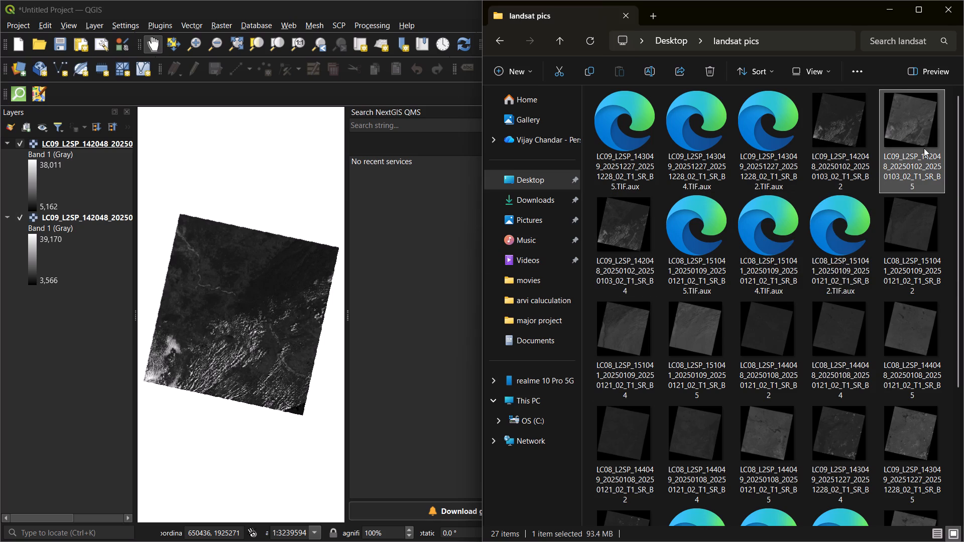
{"action": "left_click", "coordinate": [924, 148]}
{"action": "left_click", "coordinate": [894, 152]}
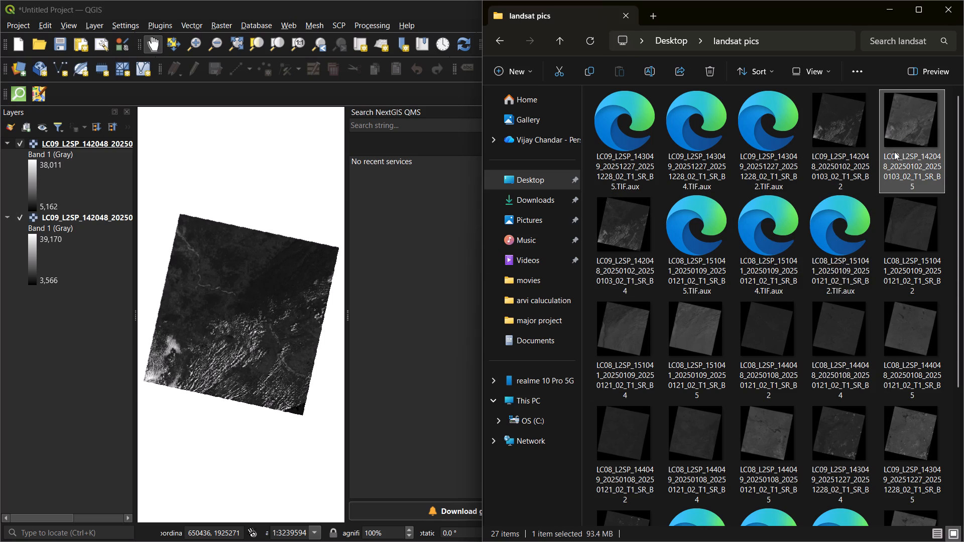
{"action": "left_click", "coordinate": [848, 155]}
{"action": "left_click", "coordinate": [894, 141]}
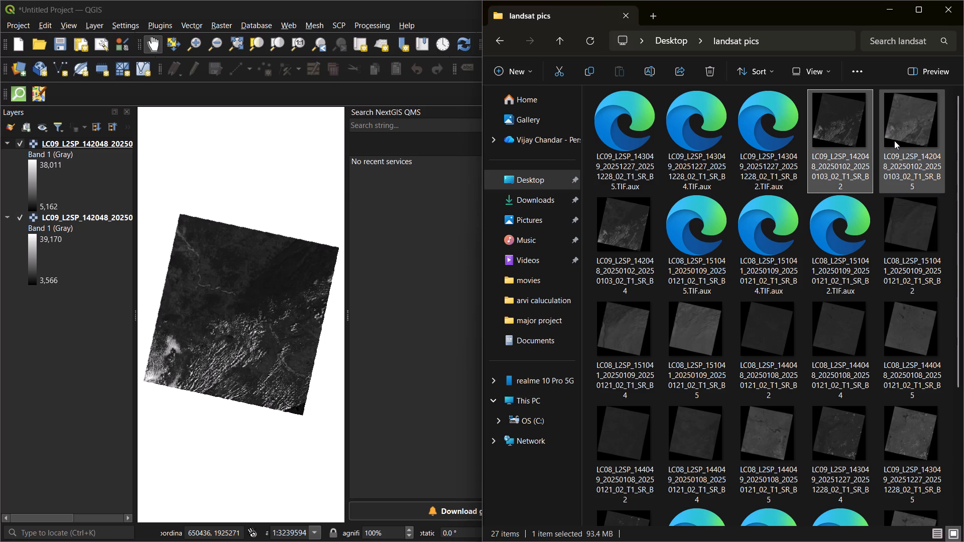
{"action": "left_click_drag", "start_coordinate": [894, 141], "coordinate": [373, 312]}
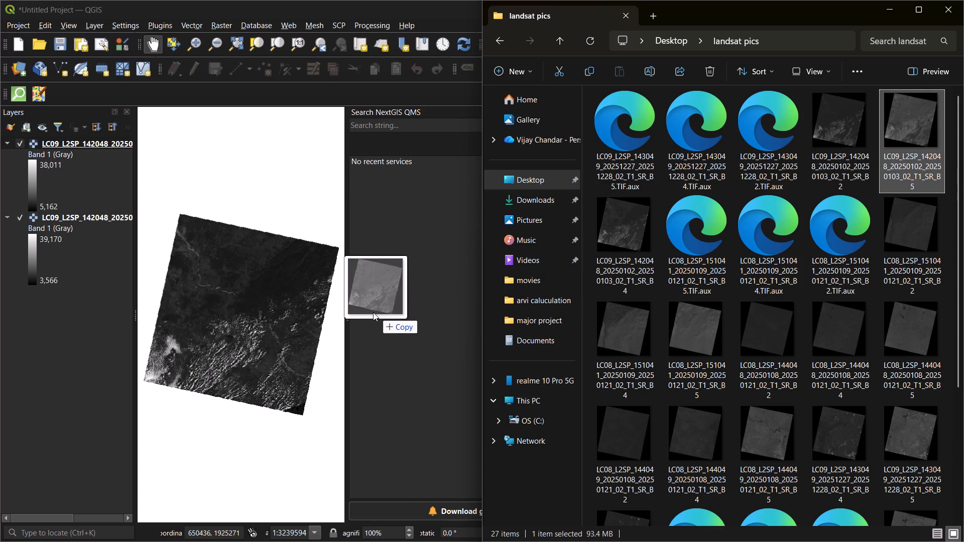
{"action": "left_click_drag", "start_coordinate": [373, 312], "coordinate": [293, 313]}
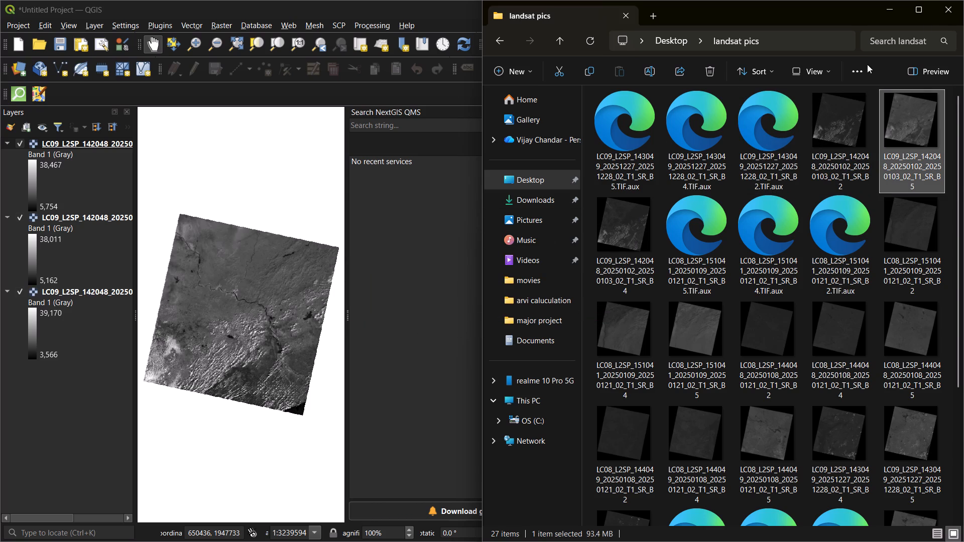
Minimise the File Explorer window and maximise QGIS.
{"action": "left_click", "coordinate": [896, 9]}
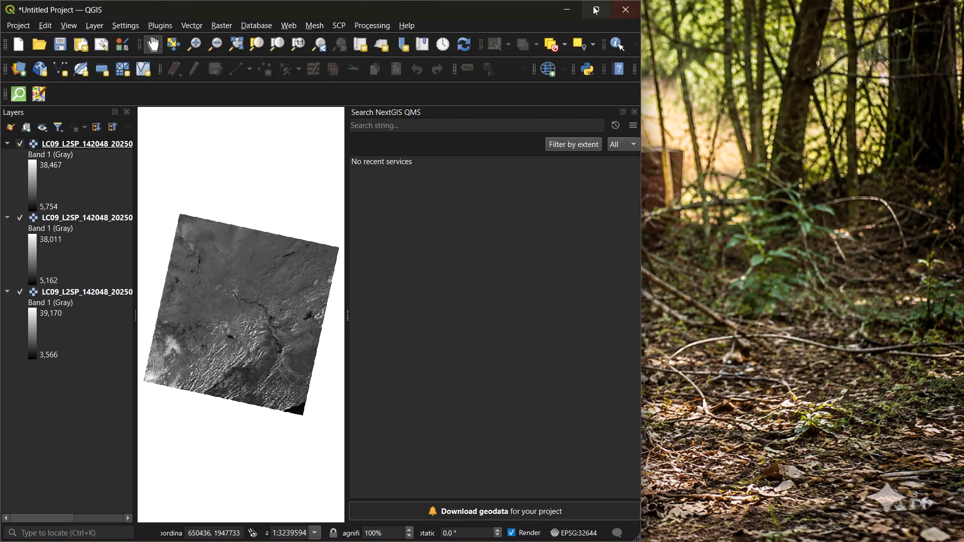
{"action": "left_click", "coordinate": [593, 6]}
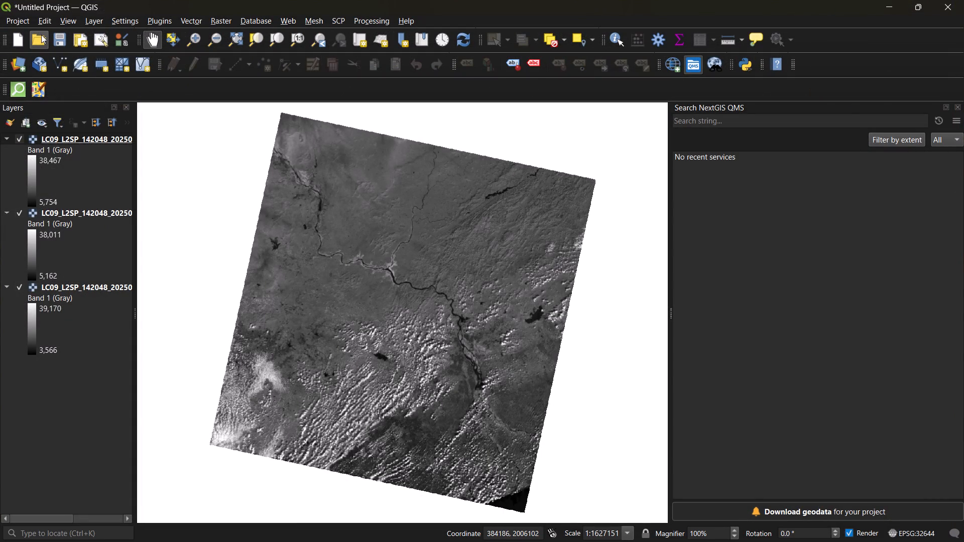
Open the Raster Calculator and place the cursor in the empty expression box.
{"action": "left_click", "coordinate": [218, 22]}
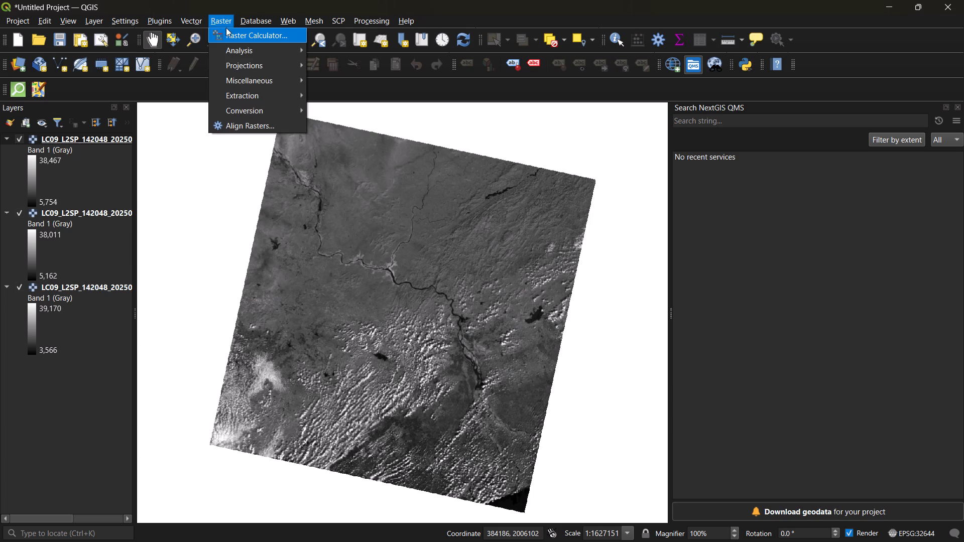
{"action": "left_click", "coordinate": [227, 33]}
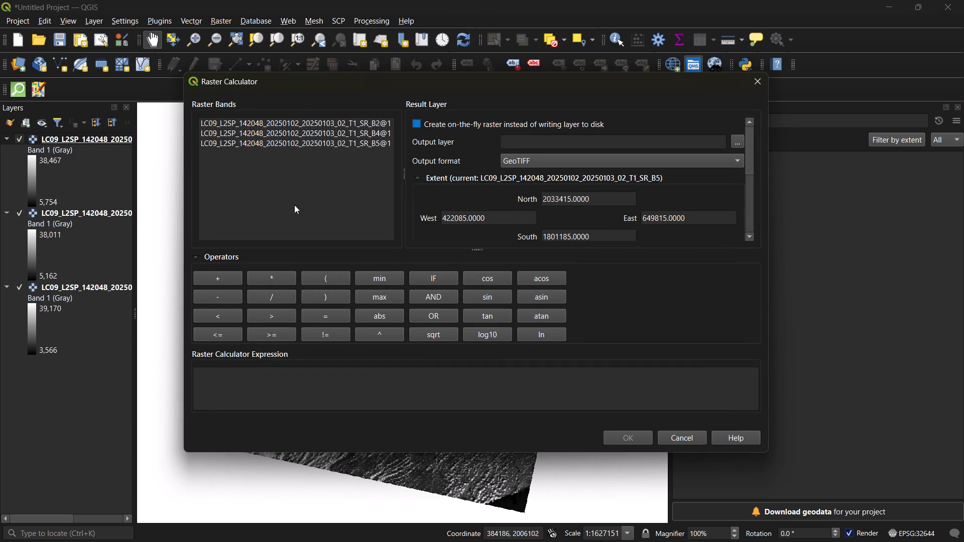
{"action": "left_click", "coordinate": [276, 382]}
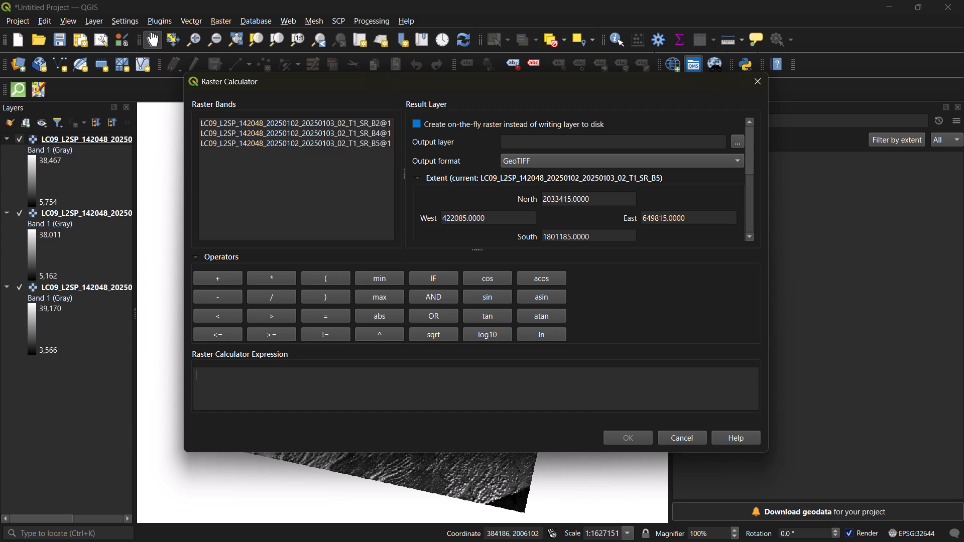
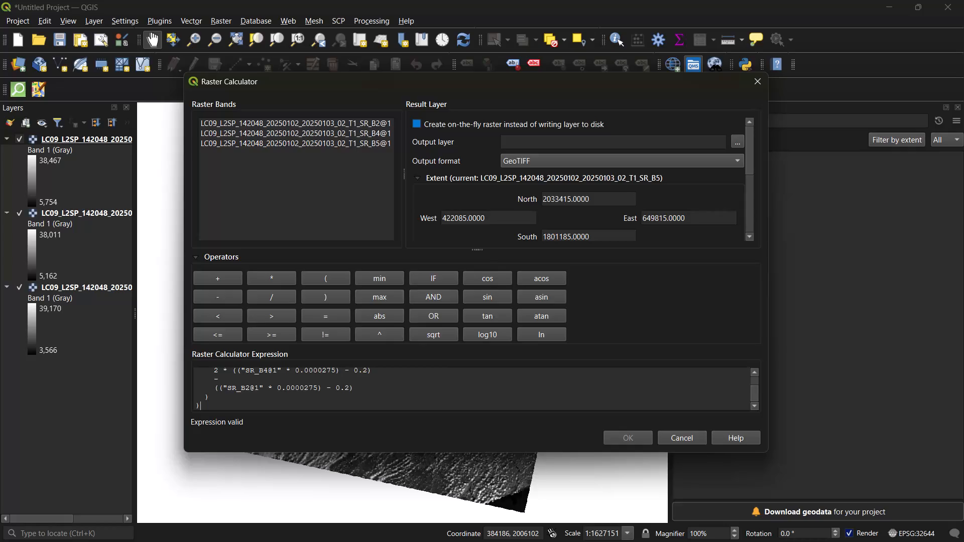
Replace the SR_B5@1, SR_B4@1 and SR_B2@1 placeholders in the ARVI expression's numerator with the matching loaded LC09 raster bands.
{"action": "scroll", "coordinate": [375, 387], "scroll_direction": "up", "scroll_amount": 1}
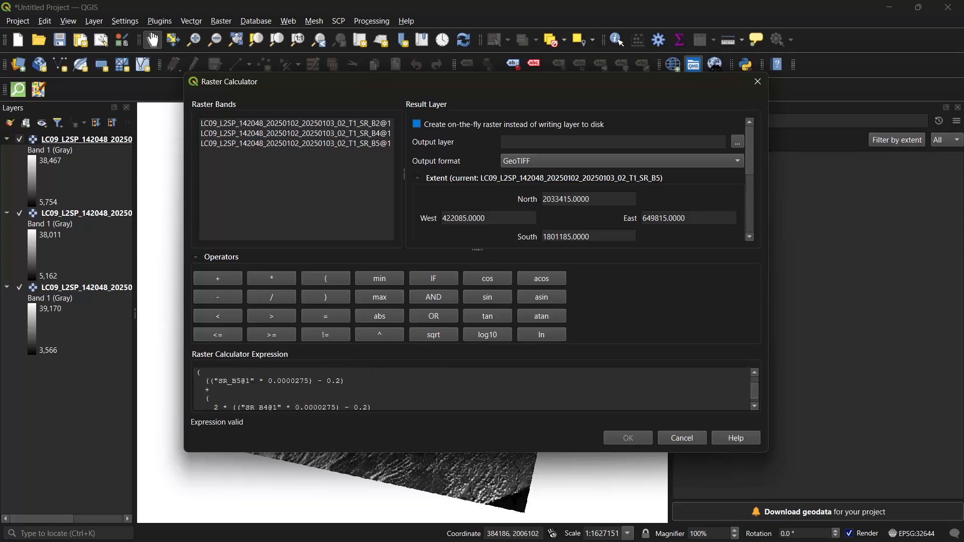
{"action": "scroll", "coordinate": [375, 387], "scroll_direction": "up", "scroll_amount": 1}
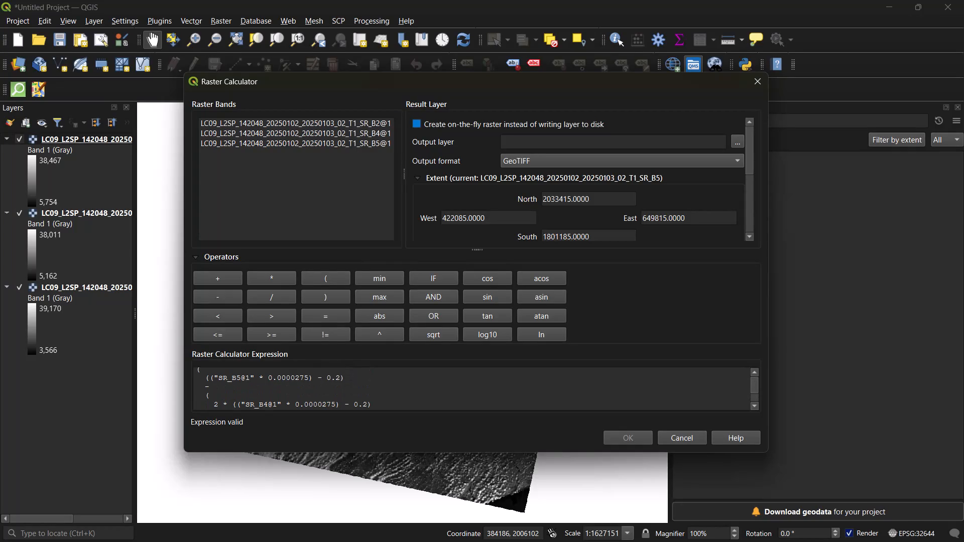
{"action": "scroll", "coordinate": [375, 387], "scroll_direction": "up", "scroll_amount": 1}
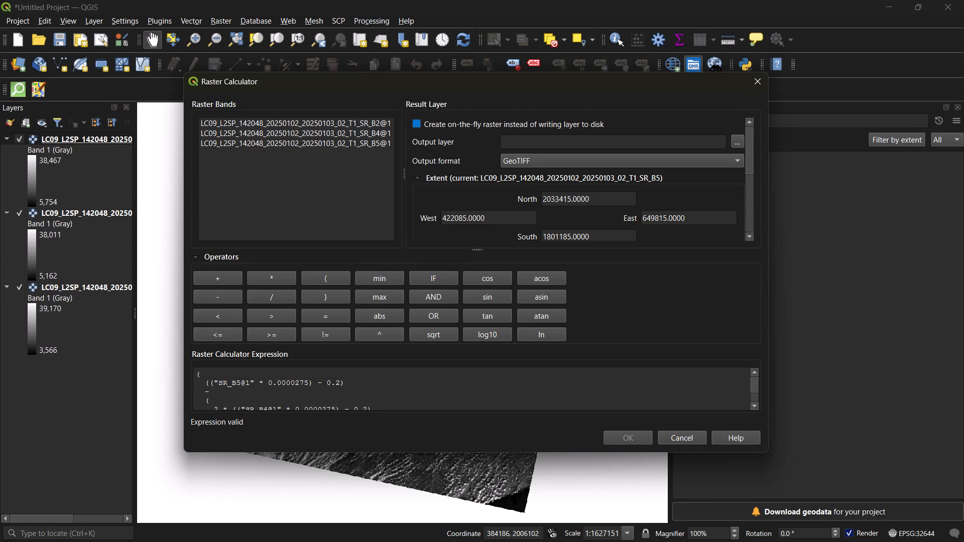
{"action": "left_click_drag", "start_coordinate": [254, 381], "coordinate": [214, 380]}
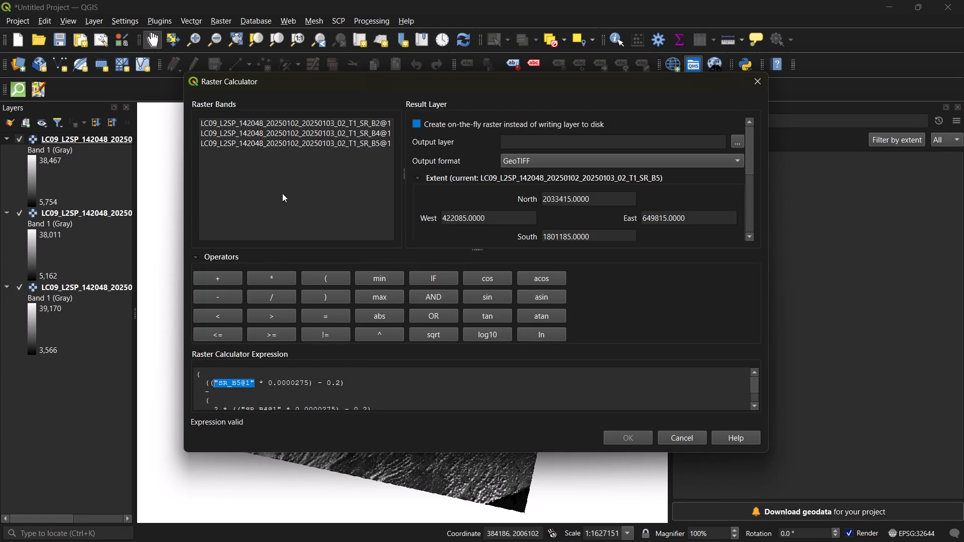
{"action": "double_click", "coordinate": [279, 141]}
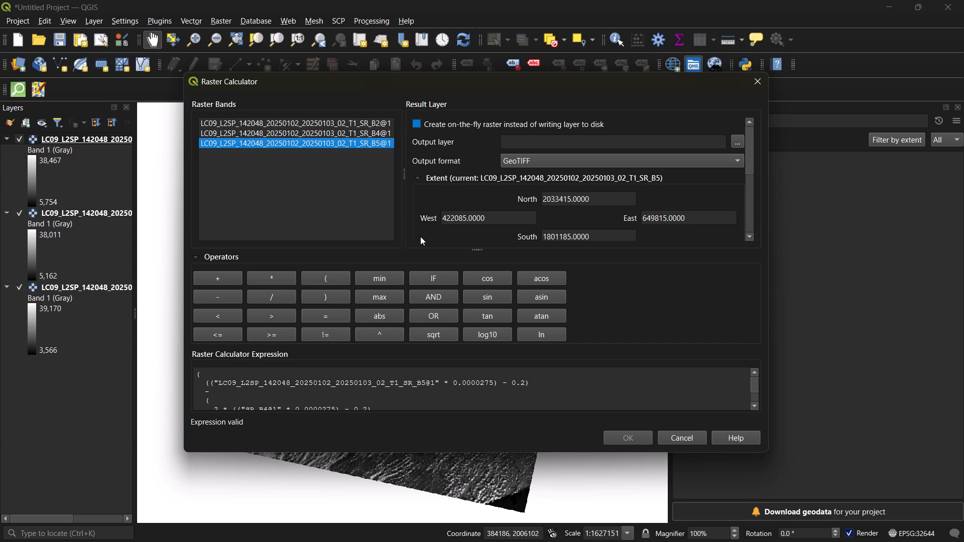
{"action": "scroll", "coordinate": [352, 408], "scroll_direction": "down", "scroll_amount": 2}
{"action": "left_click_drag", "start_coordinate": [281, 389], "coordinate": [240, 387]}
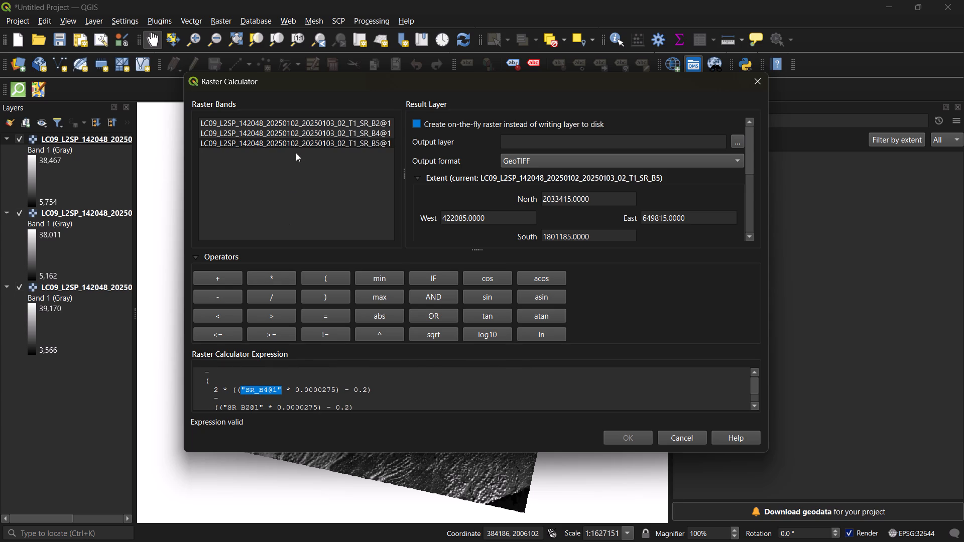
{"action": "double_click", "coordinate": [289, 132]}
{"action": "scroll", "coordinate": [334, 374], "scroll_direction": "down", "scroll_amount": 1}
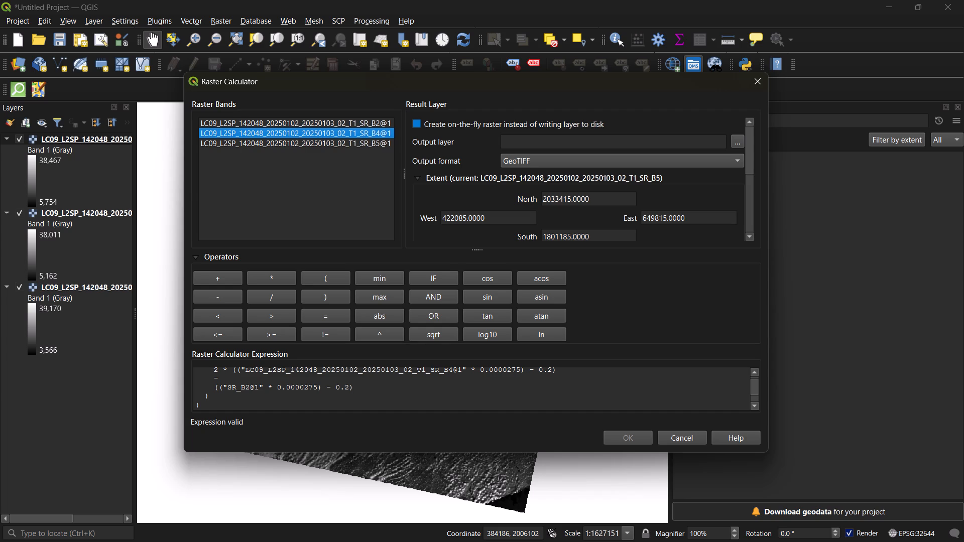
{"action": "left_click_drag", "start_coordinate": [265, 386], "coordinate": [225, 385]}
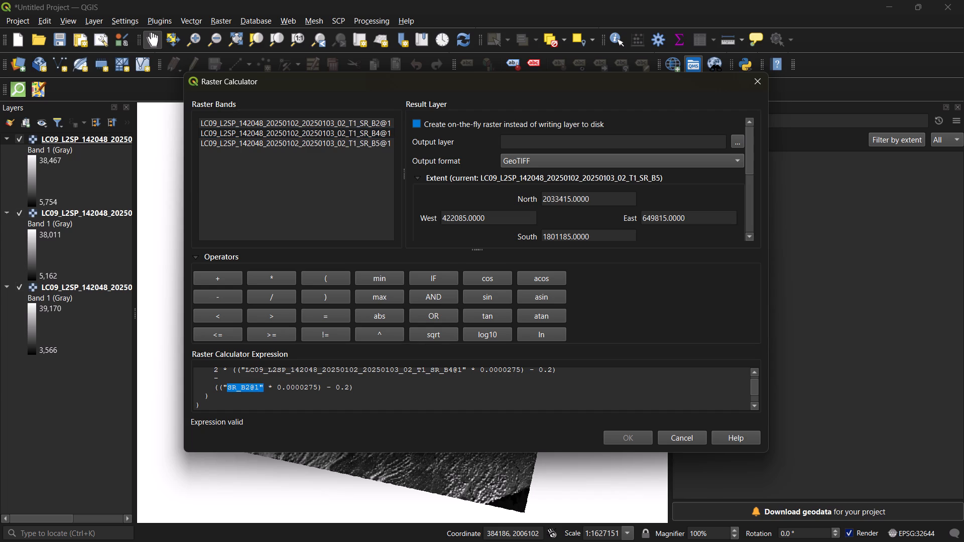
{"action": "left_click_drag", "start_coordinate": [225, 385], "coordinate": [223, 385]}
{"action": "double_click", "coordinate": [306, 121]}
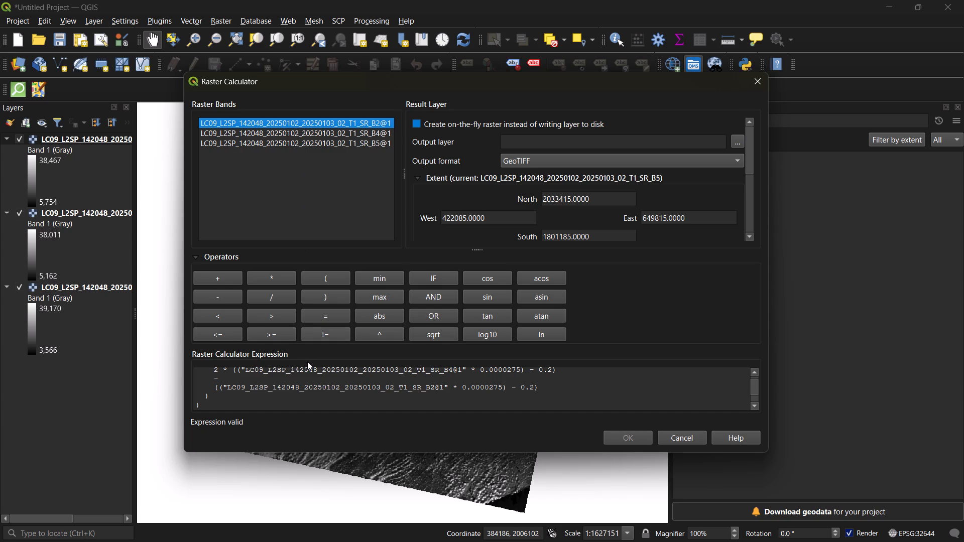
Replace the SR_B5@1, SR_B4@1 and SR_B2@1 placeholders in the expression's denominator with the matching loaded LC09 raster bands.
{"action": "scroll", "coordinate": [309, 374], "scroll_direction": "down", "scroll_amount": 1}
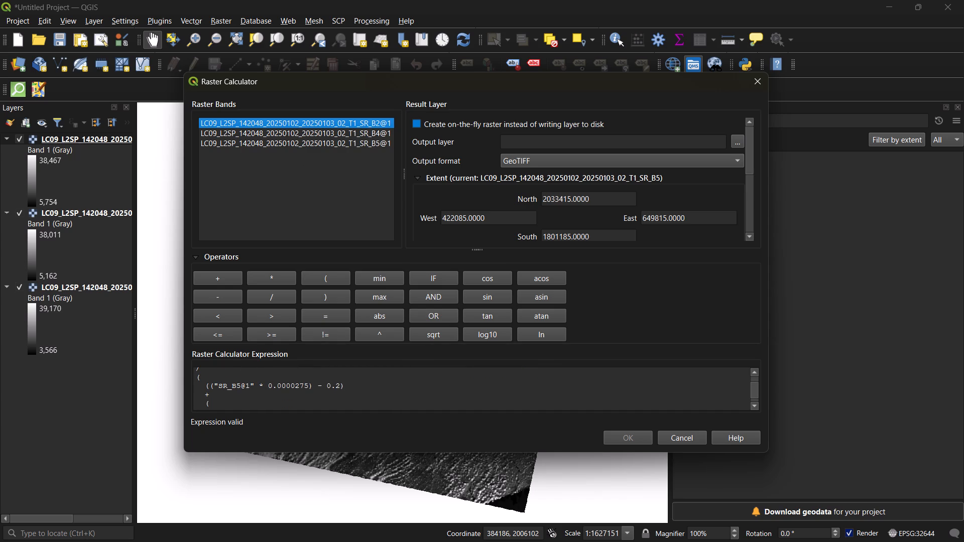
{"action": "left_click_drag", "start_coordinate": [255, 386], "coordinate": [213, 382]}
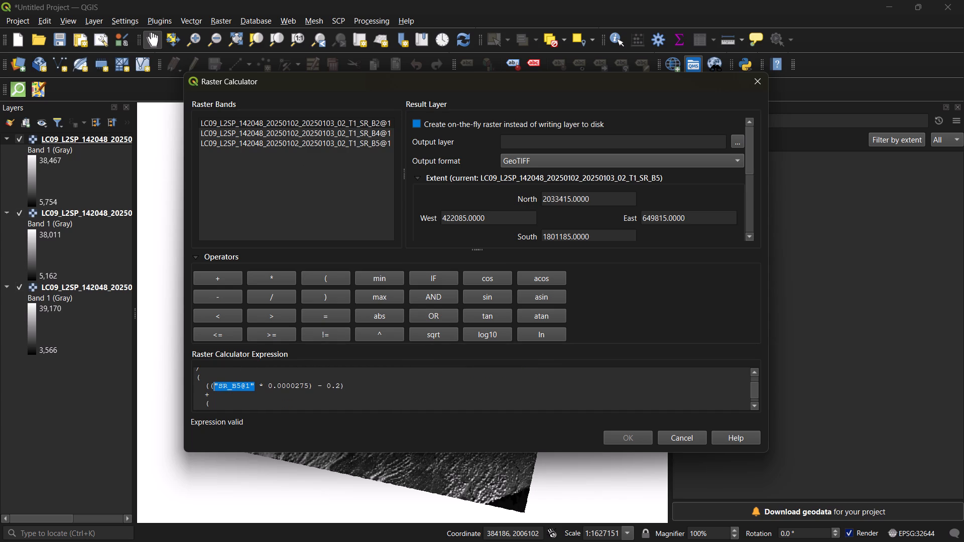
{"action": "double_click", "coordinate": [279, 146]}
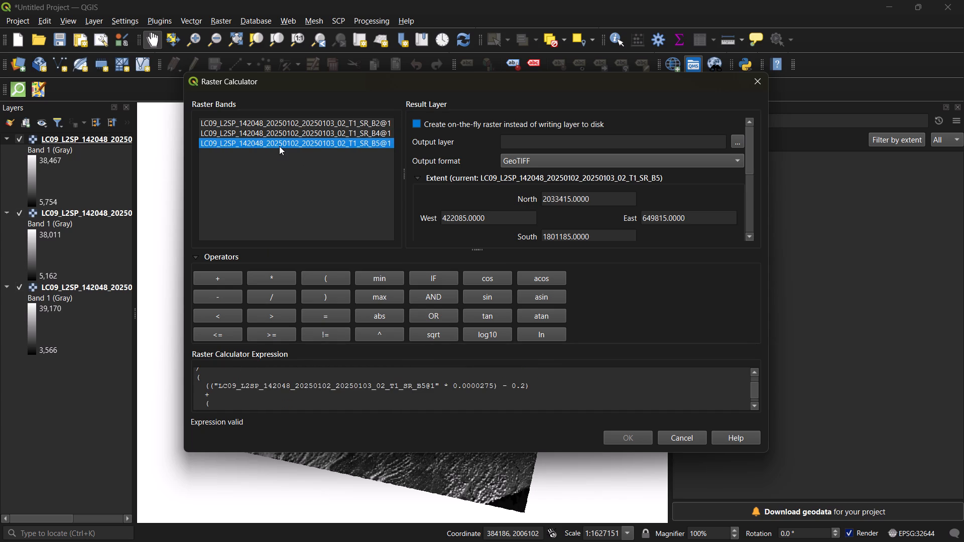
{"action": "scroll", "coordinate": [380, 392], "scroll_direction": "down", "scroll_amount": 1}
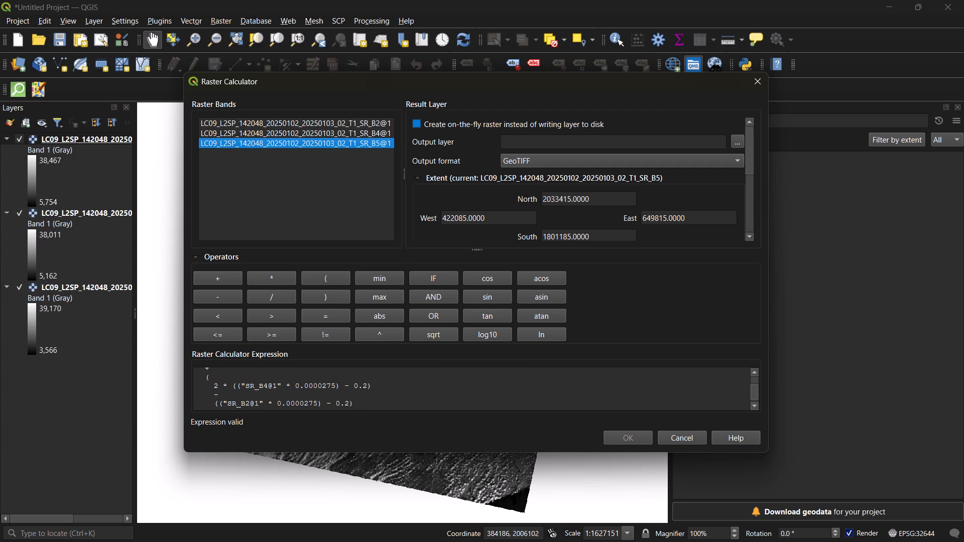
{"action": "left_click_drag", "start_coordinate": [281, 385], "coordinate": [240, 382]}
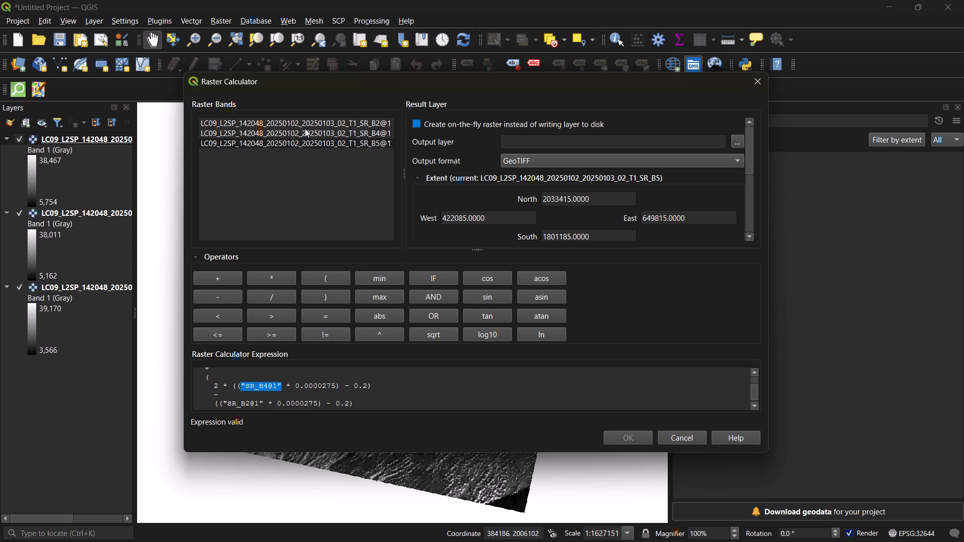
{"action": "double_click", "coordinate": [305, 128]}
{"action": "scroll", "coordinate": [368, 389], "scroll_direction": "down", "scroll_amount": 1}
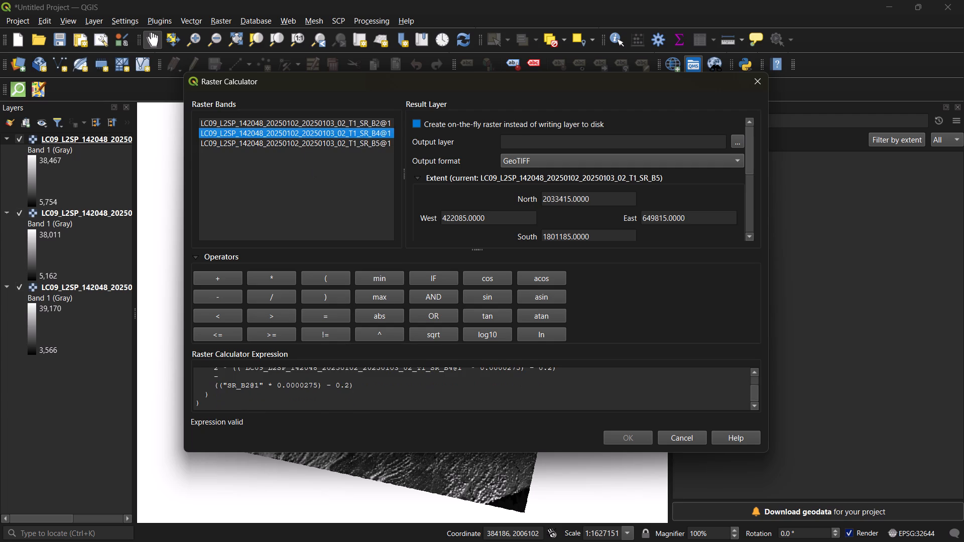
{"action": "scroll", "coordinate": [368, 389], "scroll_direction": "down", "scroll_amount": 1}
{"action": "left_click_drag", "start_coordinate": [264, 385], "coordinate": [242, 385]}
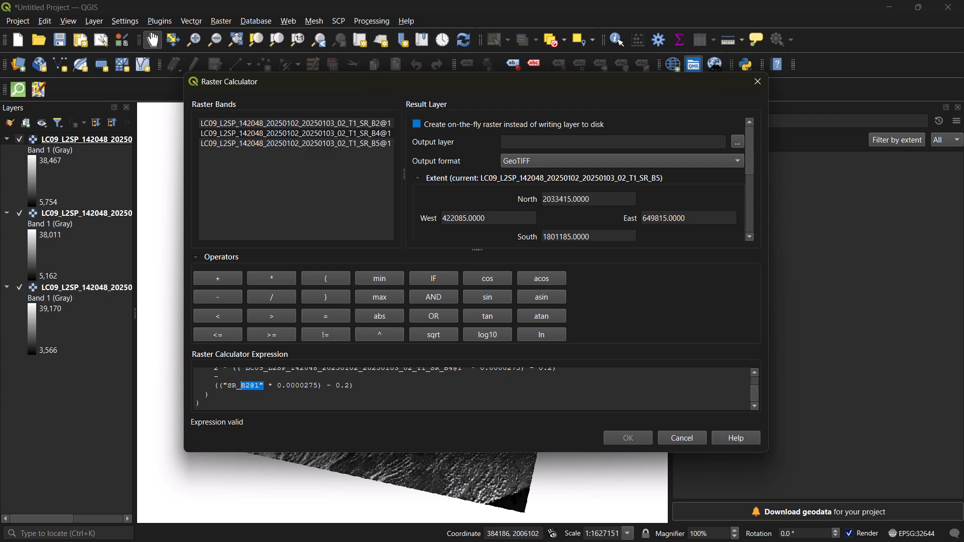
{"action": "left_click_drag", "start_coordinate": [242, 385], "coordinate": [222, 384]}
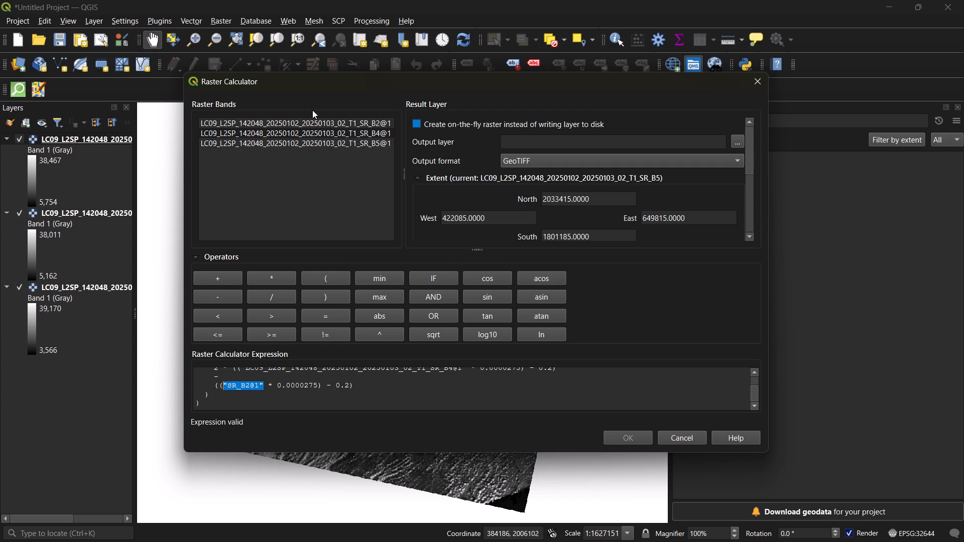
{"action": "double_click", "coordinate": [310, 120]}
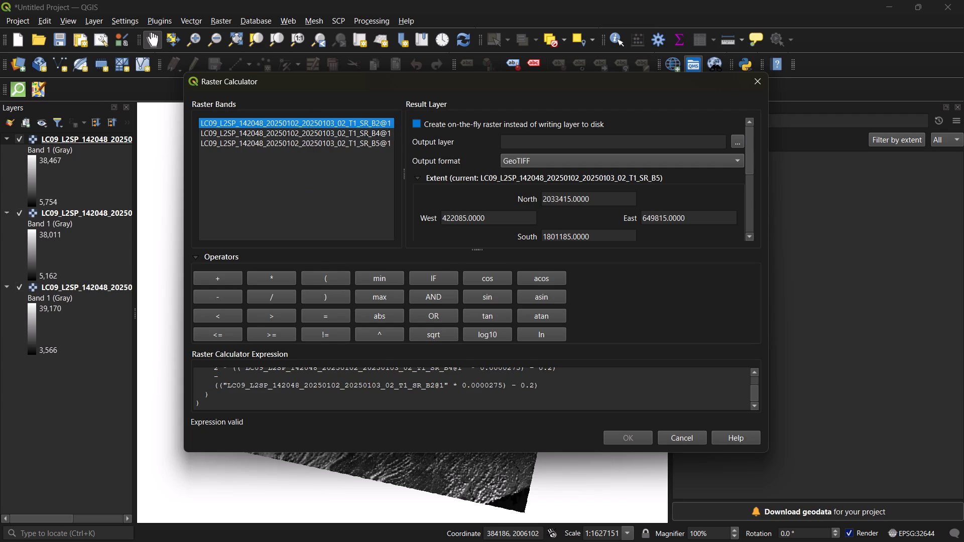
{"action": "scroll", "coordinate": [323, 375], "scroll_direction": "down", "scroll_amount": 1}
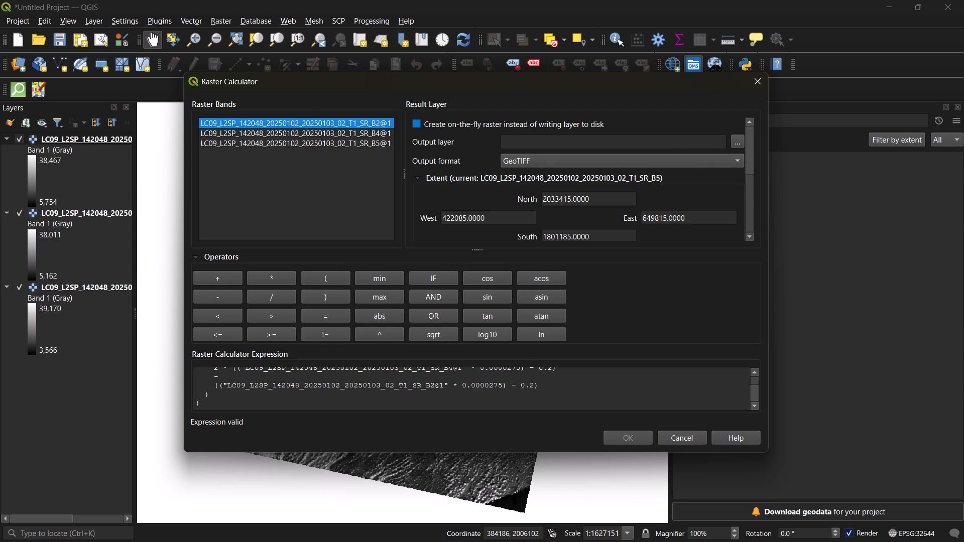
Set the output layer to a file named arvi6 and run the raster calculation.
{"action": "left_click", "coordinate": [734, 144]}
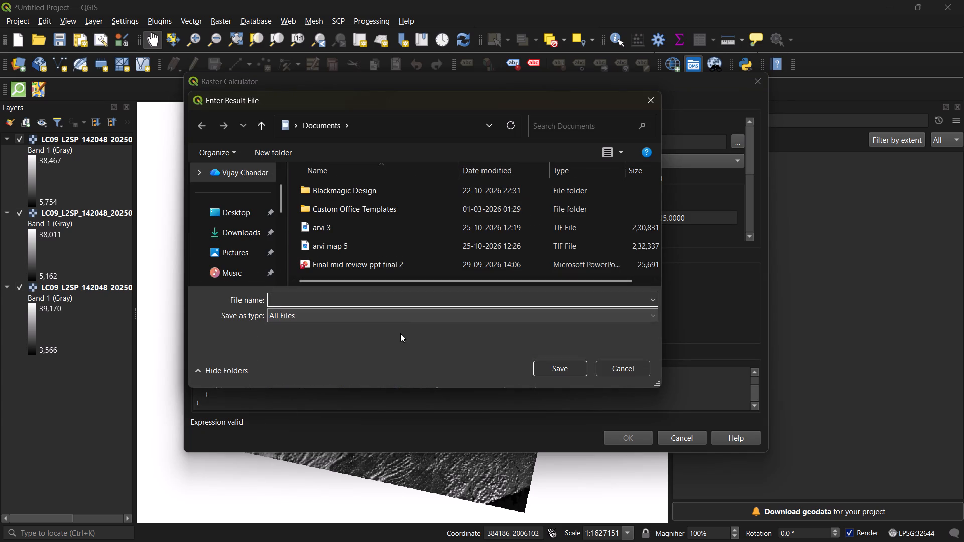
Name the output raster arvi6 in the Documents folder and run the raster calculation.
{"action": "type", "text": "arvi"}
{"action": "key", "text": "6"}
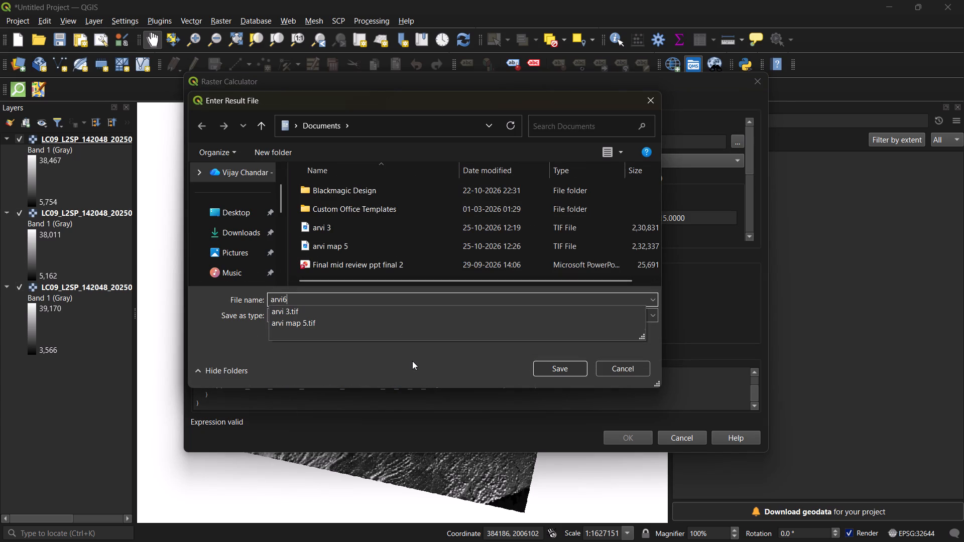
{"action": "left_click", "coordinate": [560, 362]}
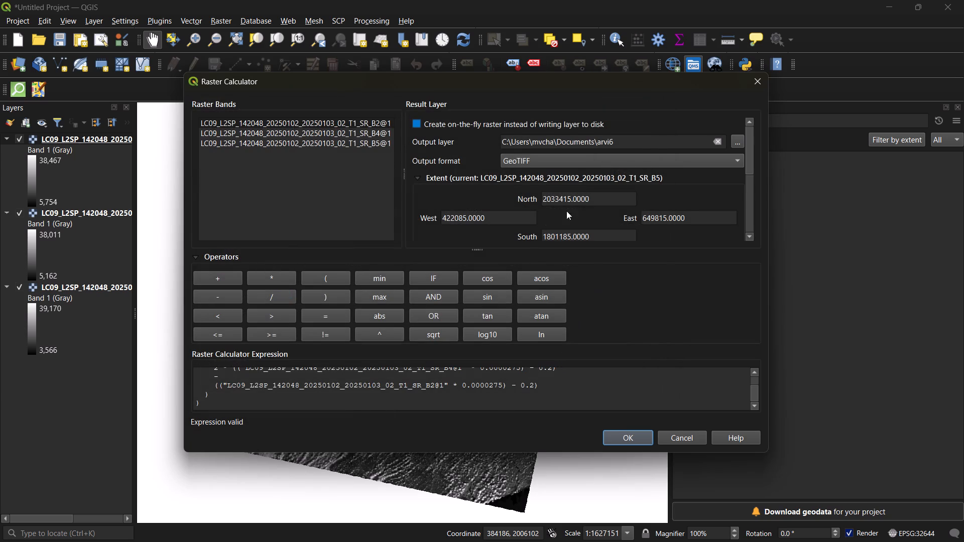
{"action": "left_click", "coordinate": [637, 436]}
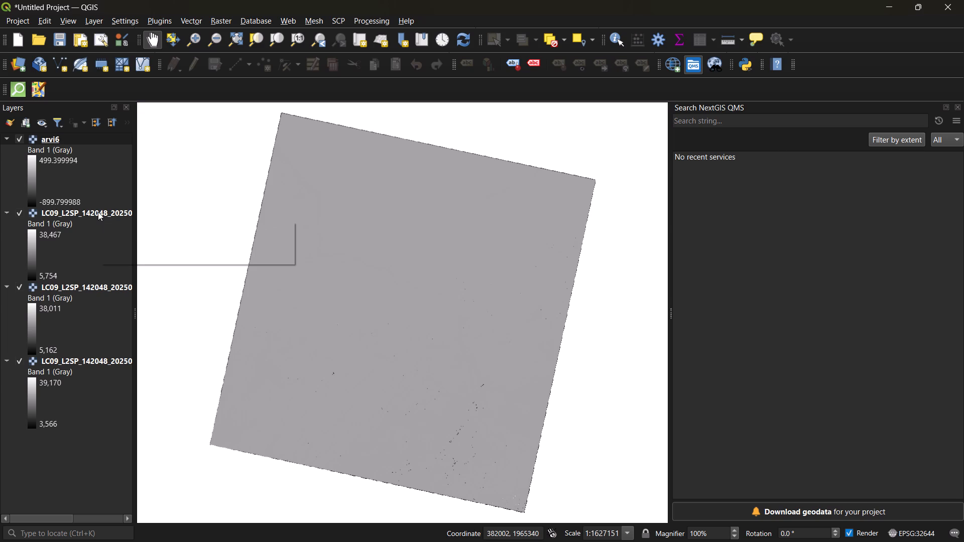
Open the symbology properties of the arvi6 layer.
{"action": "double_click", "coordinate": [50, 138]}
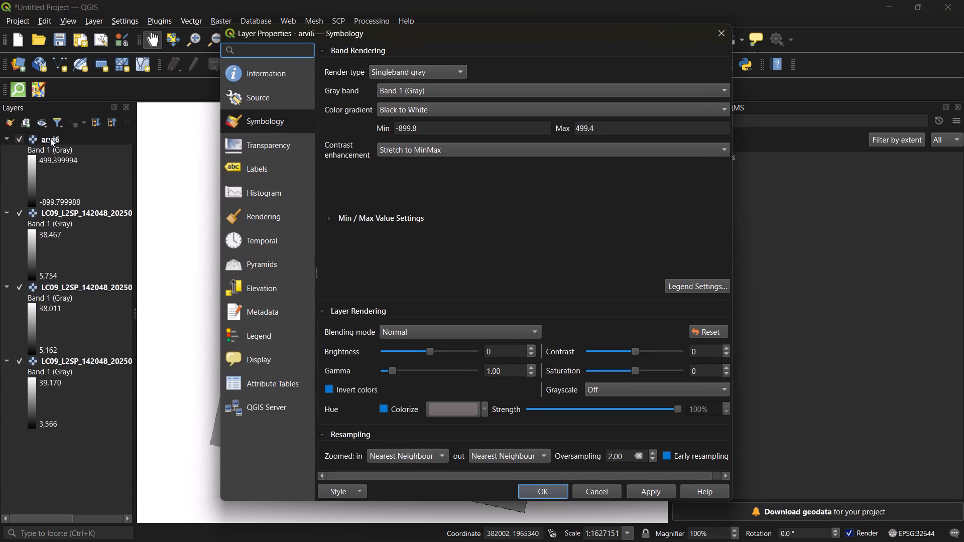
Render the arvi6 layer as singleband pseudocolor with a minimum of -1 and a maximum of 1.
{"action": "left_click", "coordinate": [448, 74]}
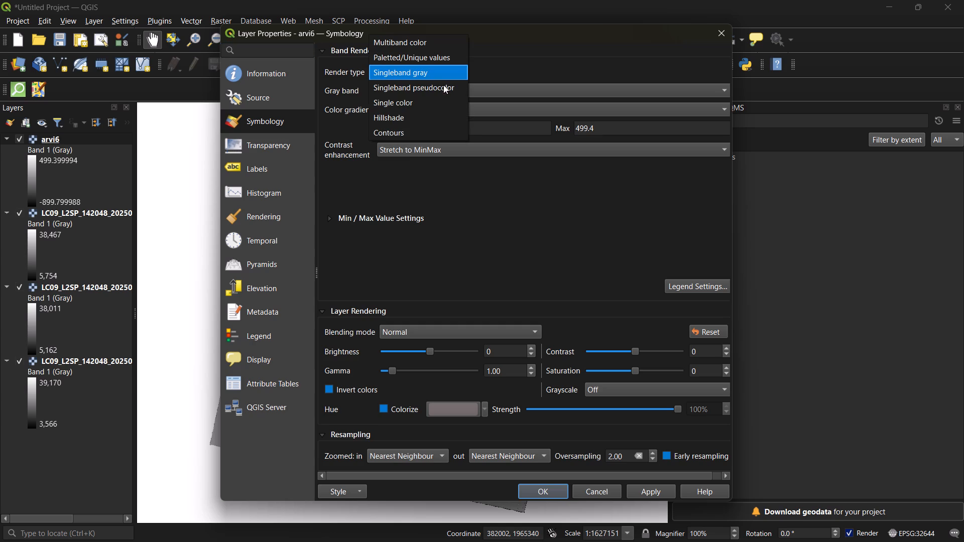
{"action": "left_click", "coordinate": [443, 85]}
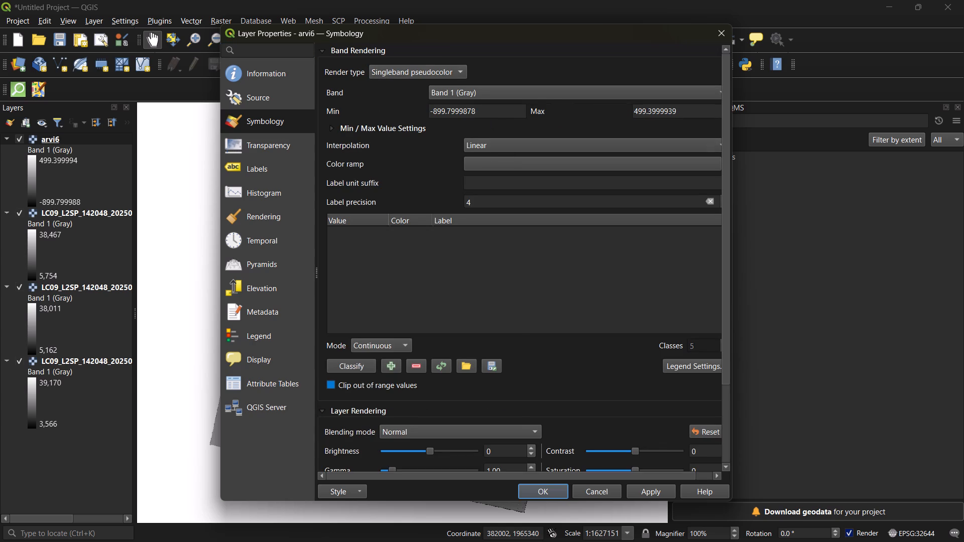
{"action": "left_click_drag", "start_coordinate": [480, 111], "coordinate": [412, 111]}
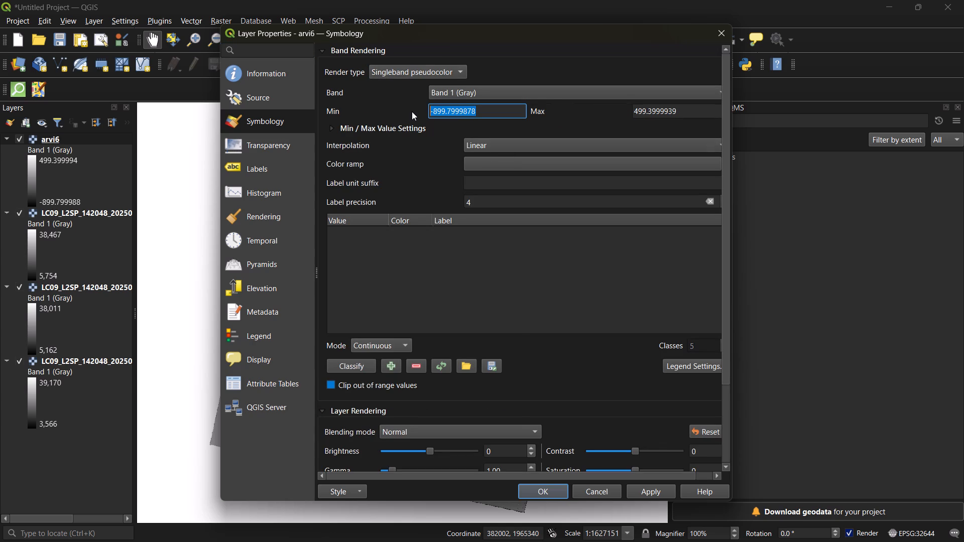
{"action": "type", "text": "-1"}
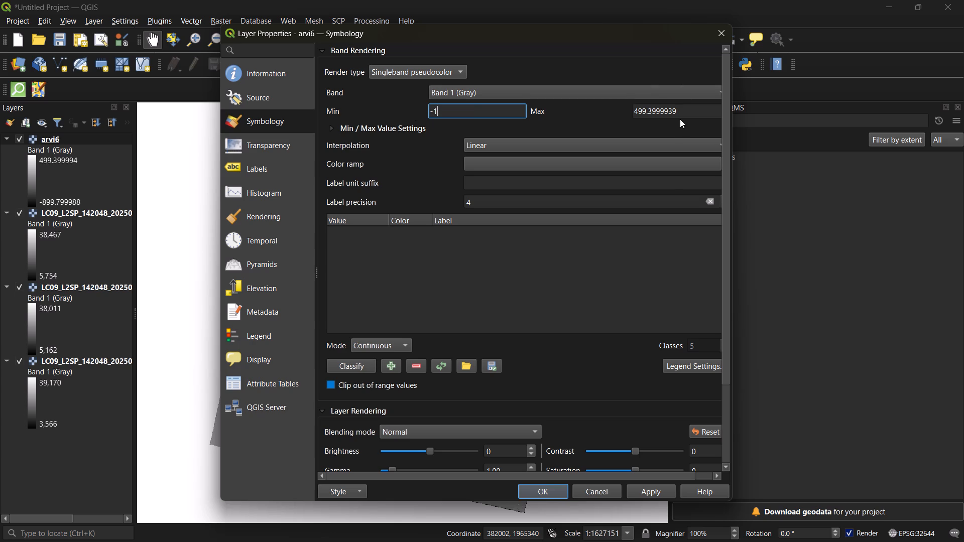
{"action": "left_click_drag", "start_coordinate": [681, 113], "coordinate": [613, 112]}
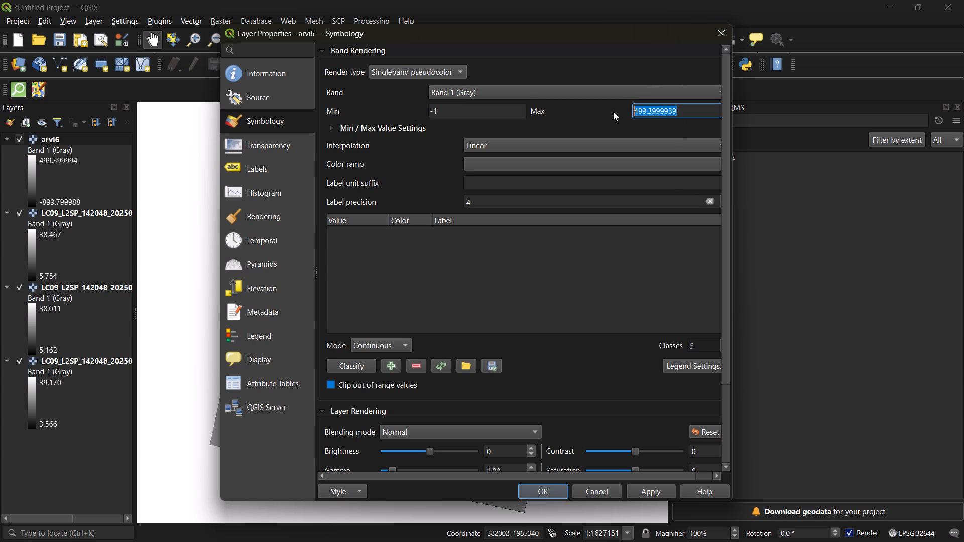
{"action": "key", "text": "1"}
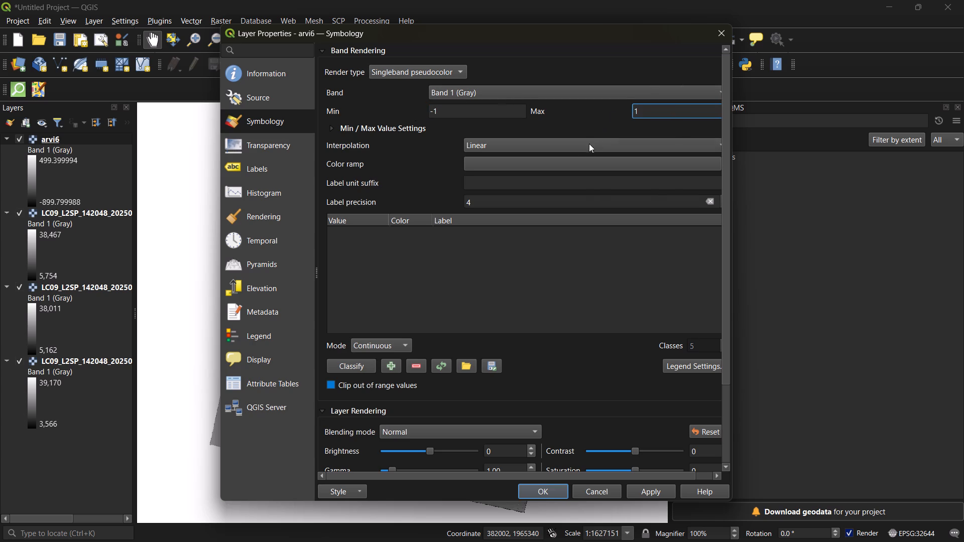
Give arvi6 the Cividis color ramp, classify its values in Continuous mode, and apply the symbology to the map.
{"action": "left_click", "coordinate": [564, 165]}
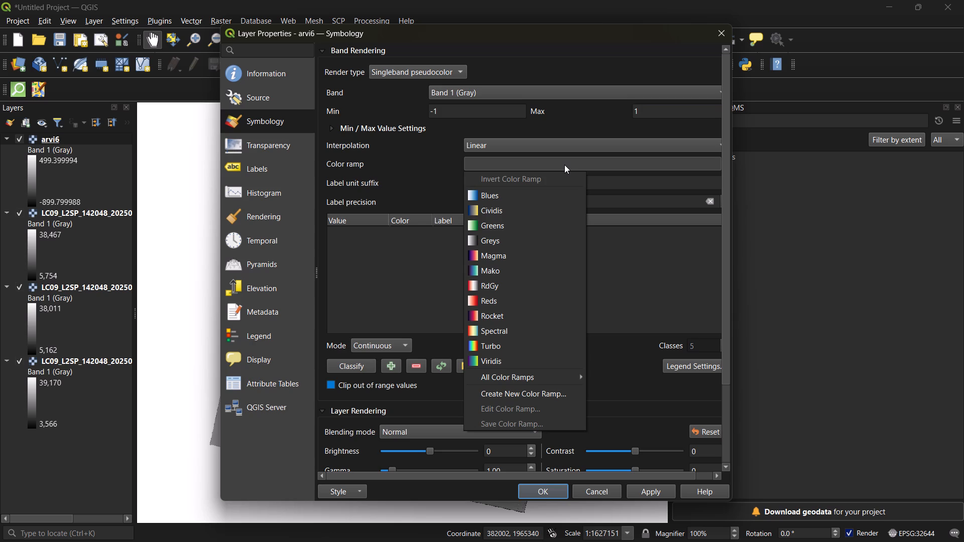
{"action": "left_click", "coordinate": [505, 213]}
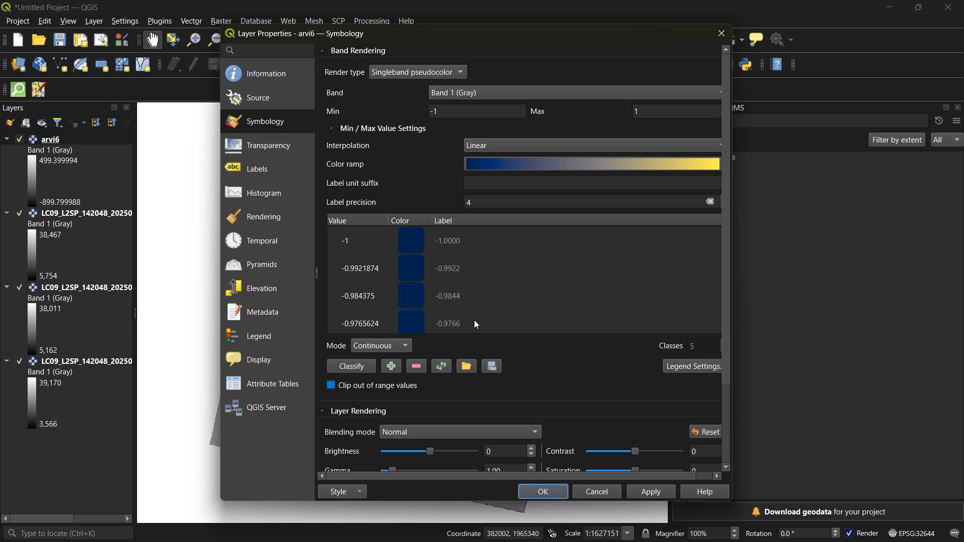
{"action": "scroll", "coordinate": [473, 303], "scroll_direction": "down", "scroll_amount": 1}
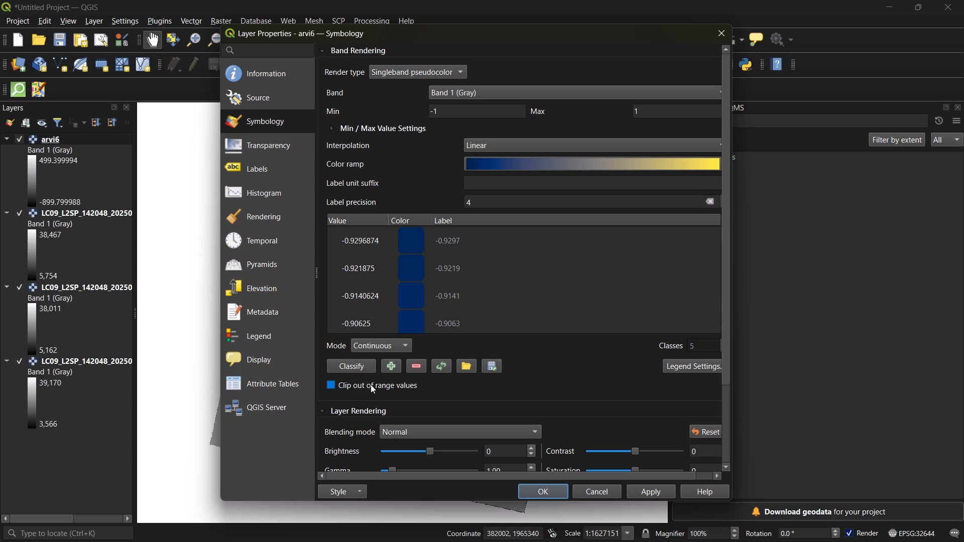
{"action": "left_click", "coordinate": [354, 363]}
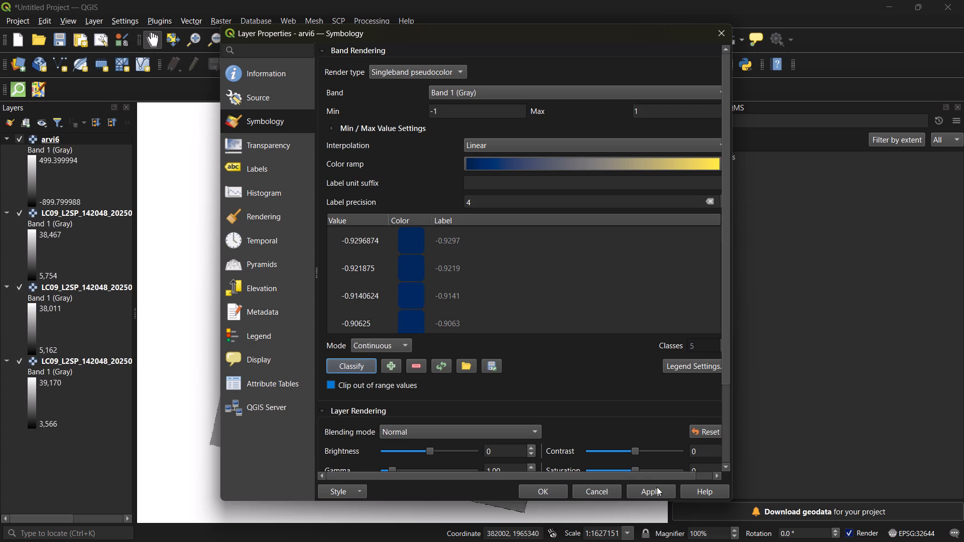
{"action": "left_click", "coordinate": [656, 486]}
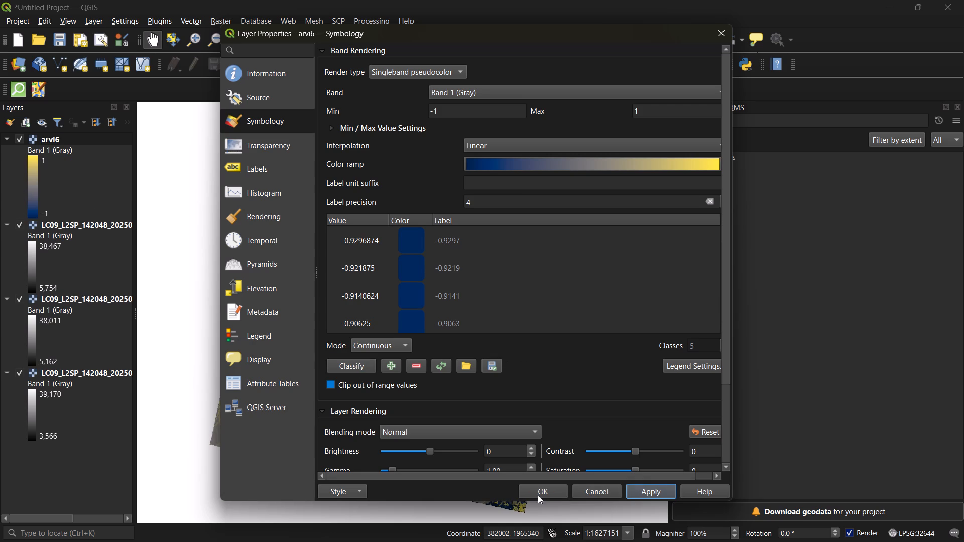
{"action": "left_click", "coordinate": [541, 489]}
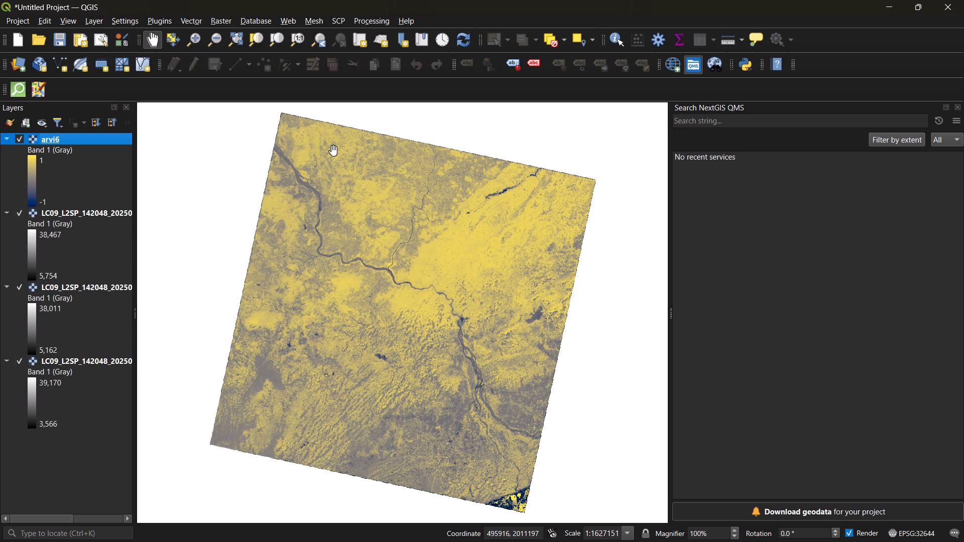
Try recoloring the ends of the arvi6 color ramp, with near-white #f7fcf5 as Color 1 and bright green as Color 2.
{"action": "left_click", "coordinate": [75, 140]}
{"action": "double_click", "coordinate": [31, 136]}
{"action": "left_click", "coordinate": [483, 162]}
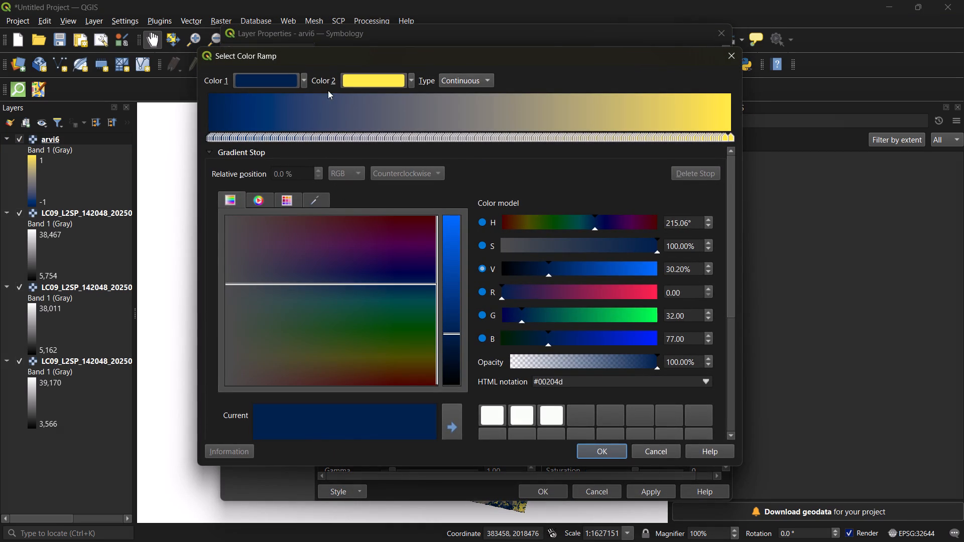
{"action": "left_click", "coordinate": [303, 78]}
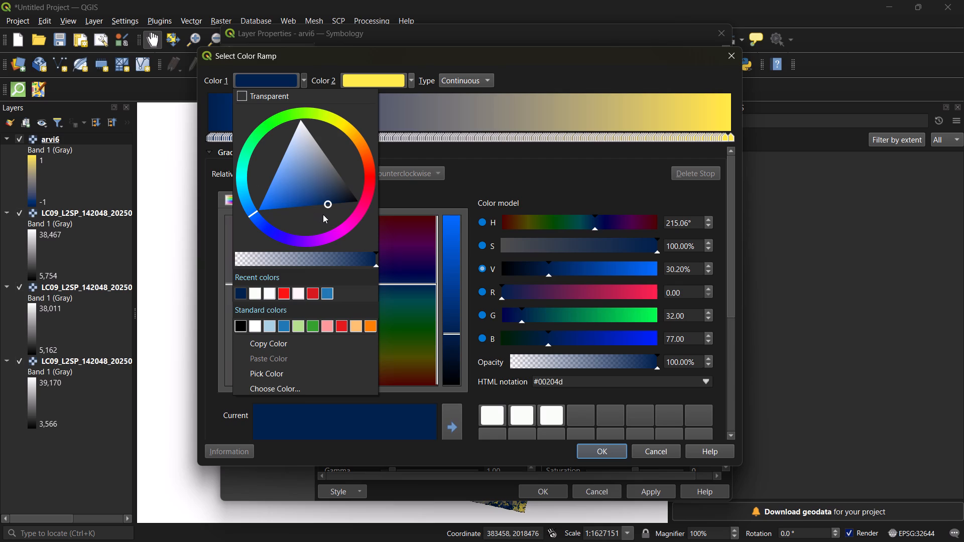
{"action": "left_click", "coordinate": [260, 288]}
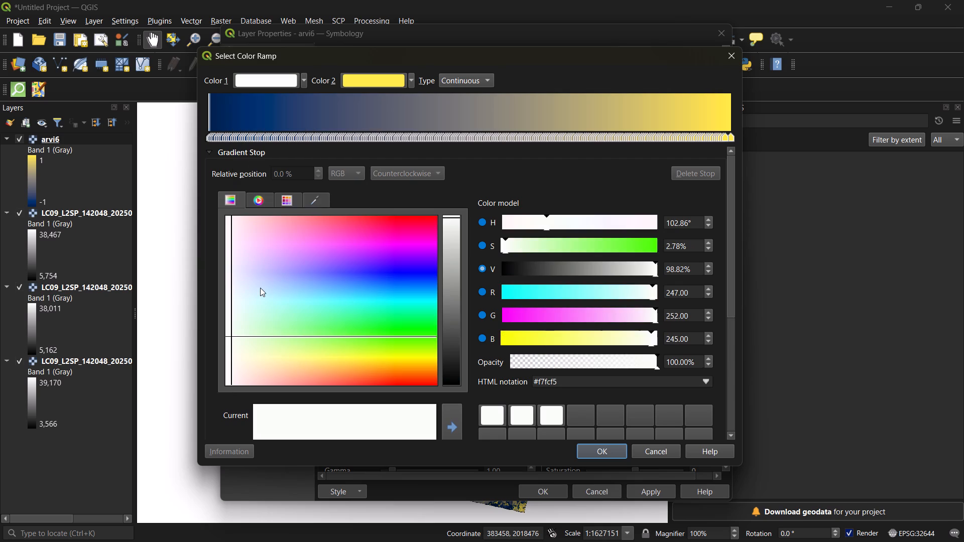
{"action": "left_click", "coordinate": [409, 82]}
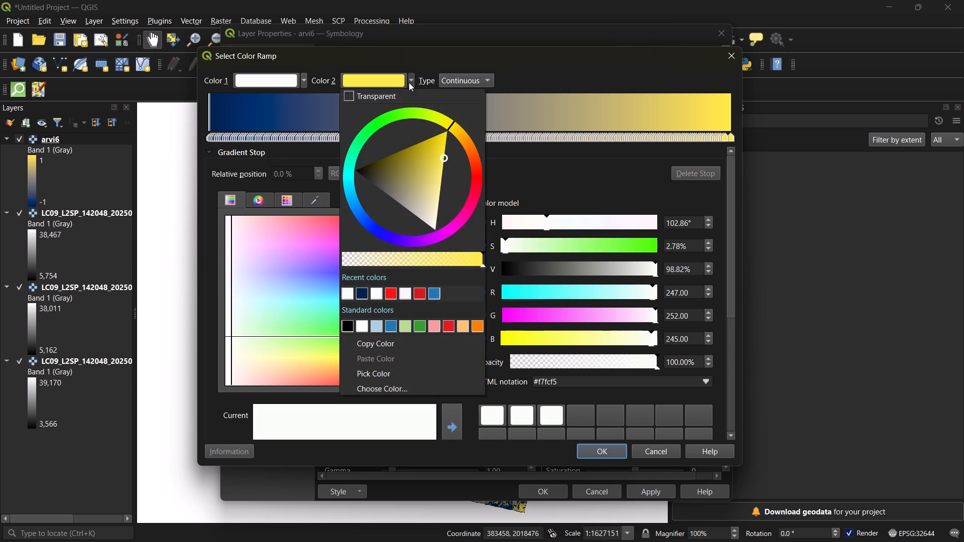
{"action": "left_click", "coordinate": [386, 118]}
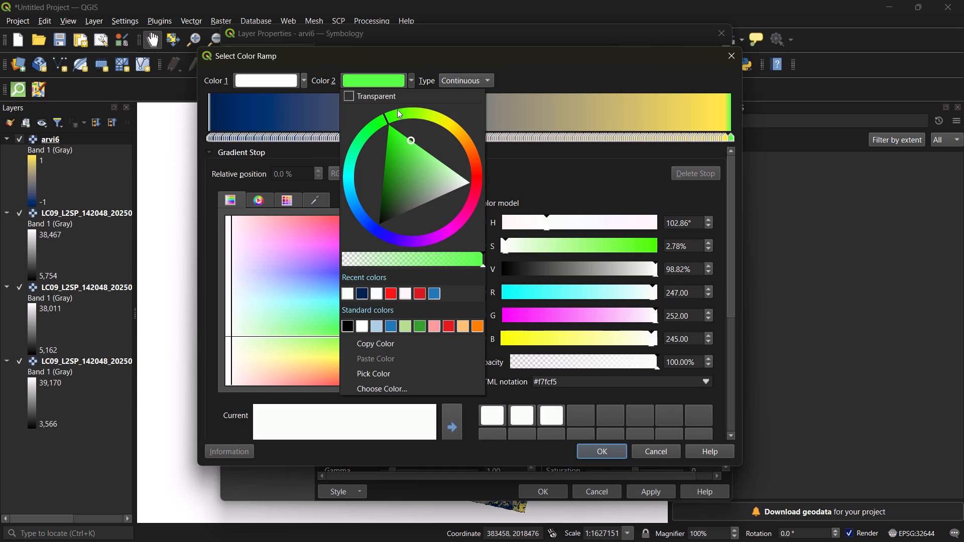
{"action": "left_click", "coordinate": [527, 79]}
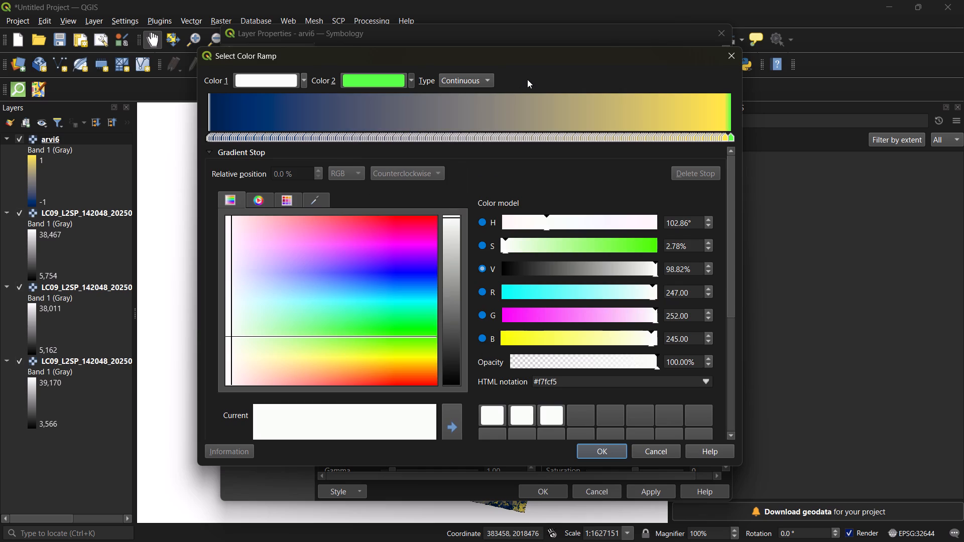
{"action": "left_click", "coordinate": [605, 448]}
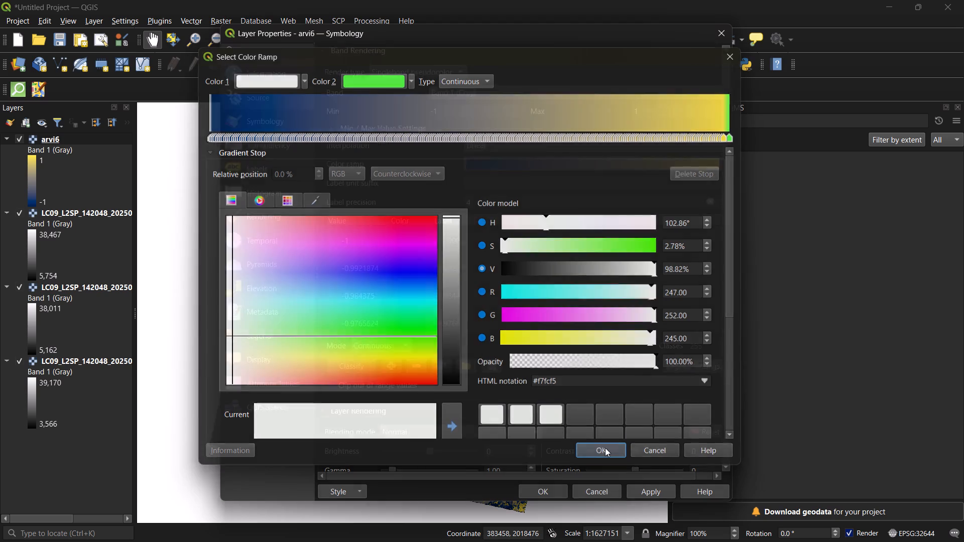
Examine the values and colors in the arvi6 class list, and close the layer properties without applying changes.
{"action": "scroll", "coordinate": [469, 304], "scroll_direction": "down", "scroll_amount": 1}
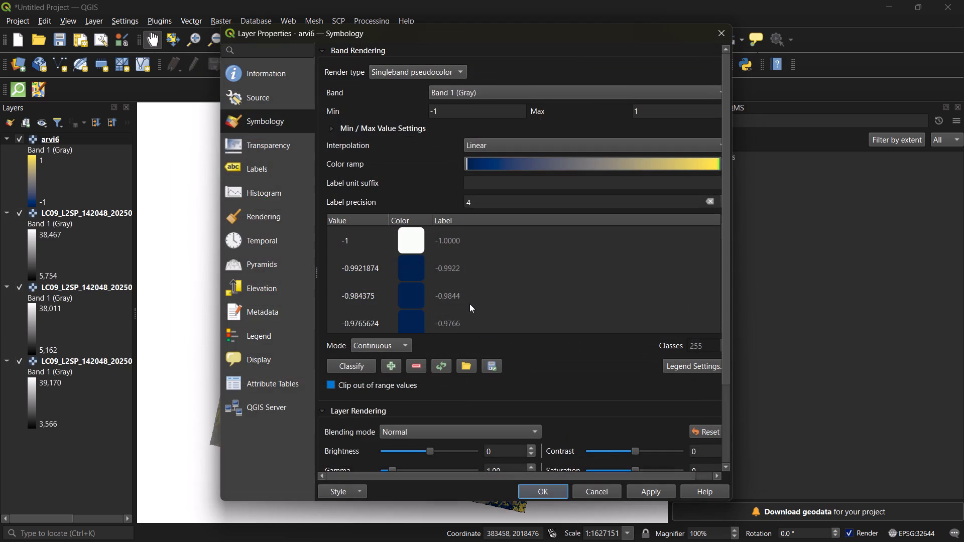
{"action": "scroll", "coordinate": [469, 304], "scroll_direction": "down", "scroll_amount": 4}
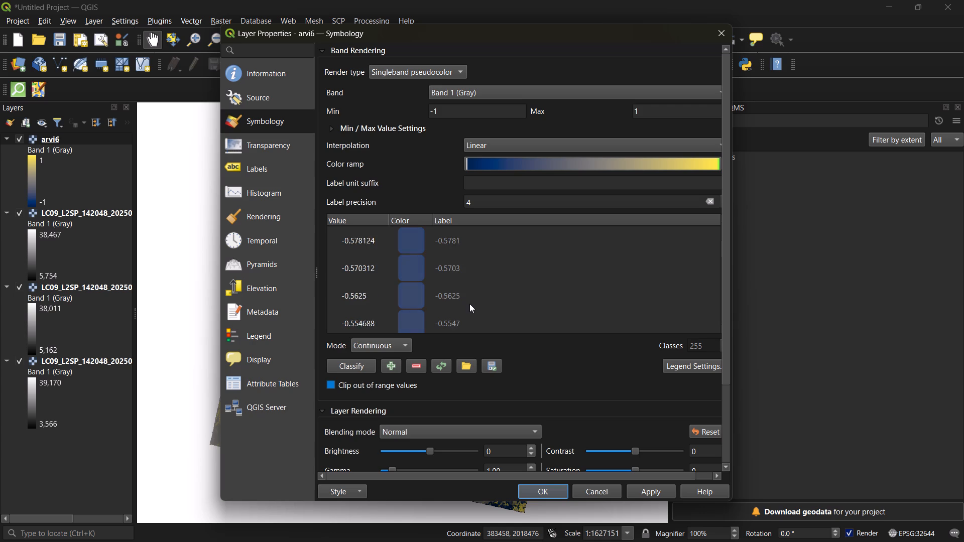
{"action": "scroll", "coordinate": [469, 304], "scroll_direction": "down", "scroll_amount": 3}
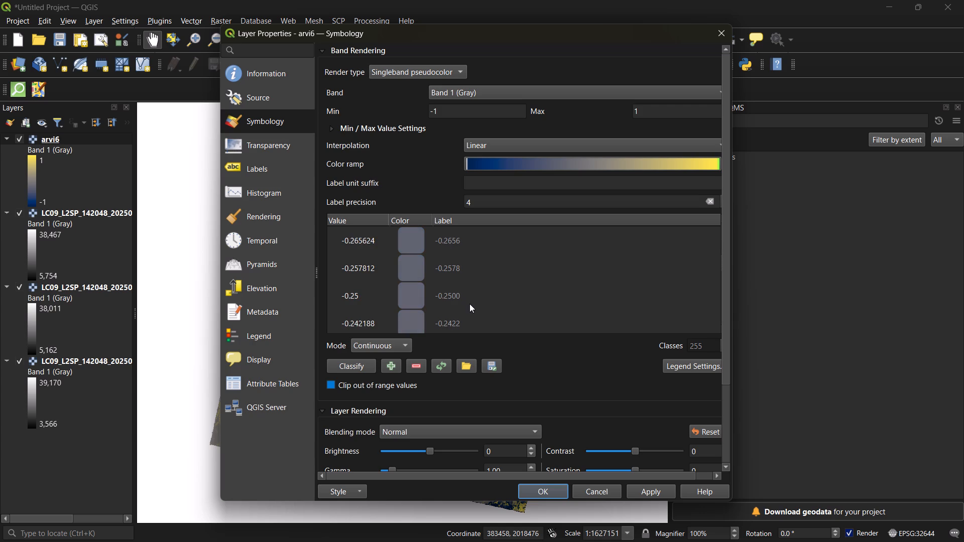
{"action": "scroll", "coordinate": [469, 304], "scroll_direction": "down", "scroll_amount": 3}
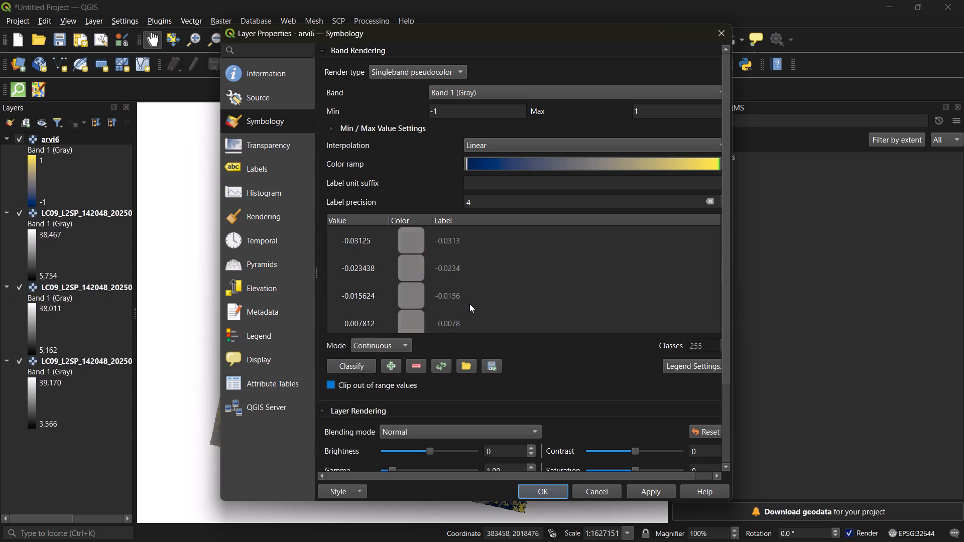
{"action": "scroll", "coordinate": [469, 304], "scroll_direction": "down", "scroll_amount": 5}
{"action": "scroll", "coordinate": [469, 304], "scroll_direction": "up", "scroll_amount": 4}
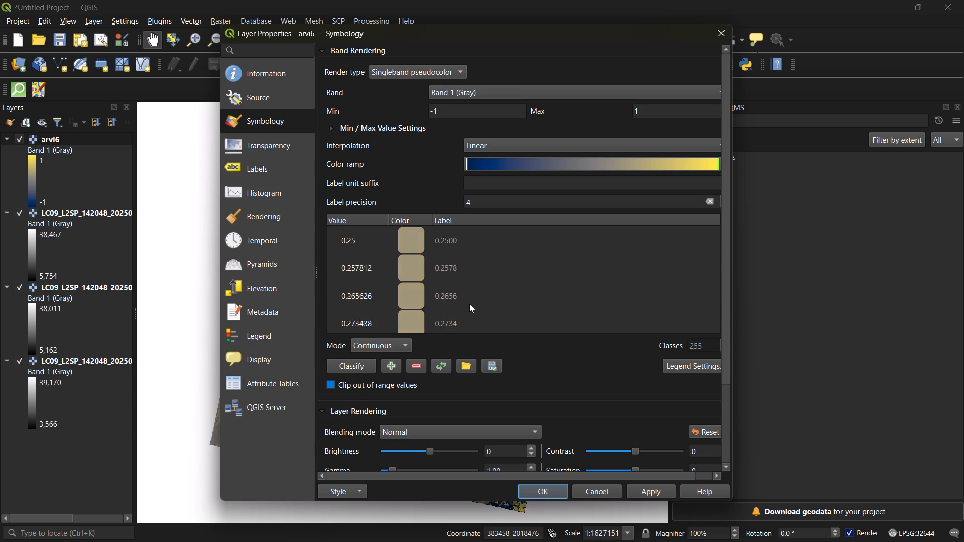
{"action": "scroll", "coordinate": [469, 304], "scroll_direction": "up", "scroll_amount": 14}
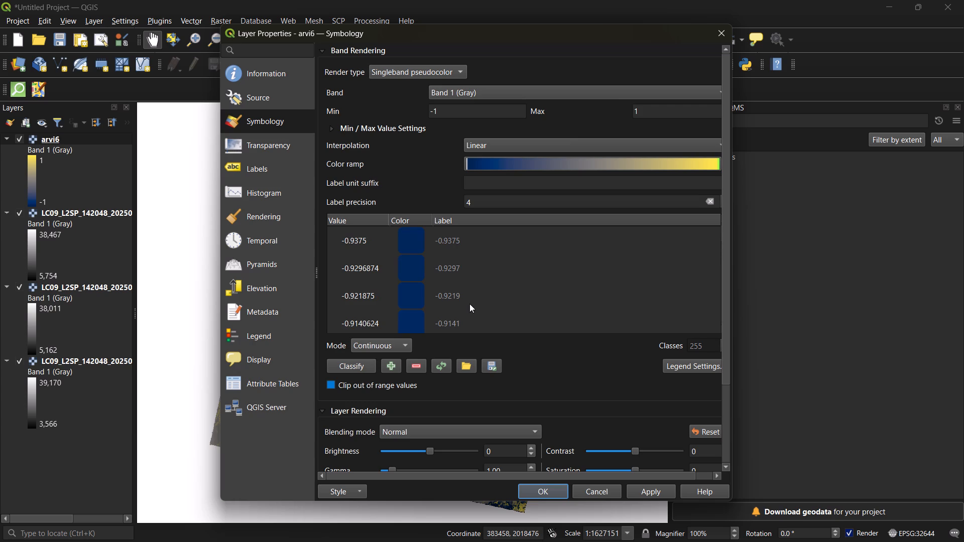
{"action": "left_click", "coordinate": [719, 29]}
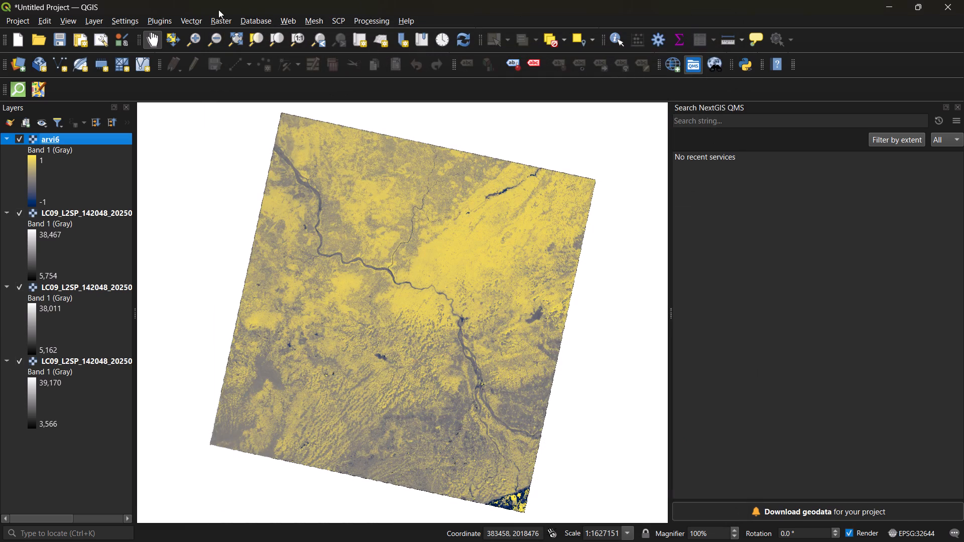
Open the arvi 5 project, discarding the unsaved current project.
{"action": "left_click", "coordinate": [19, 24]}
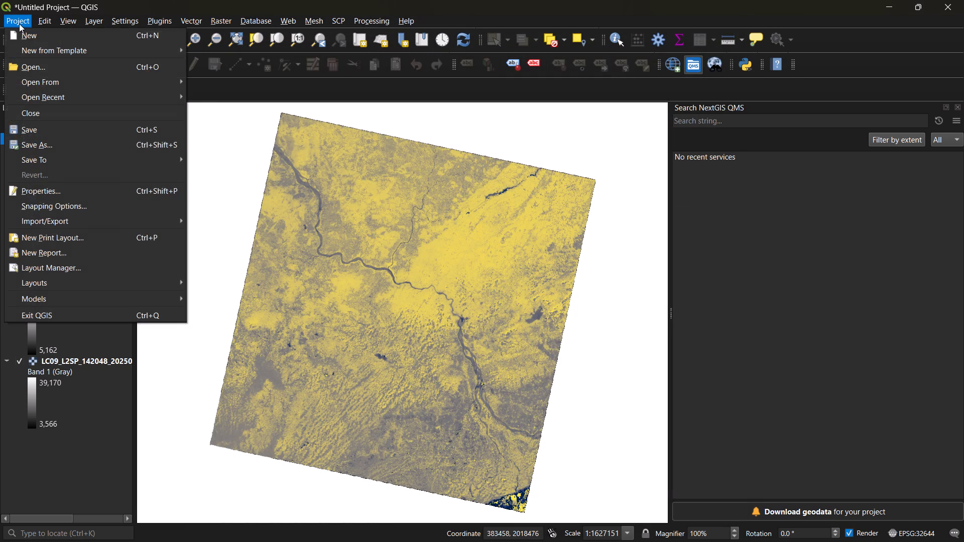
{"action": "left_click", "coordinate": [43, 69]}
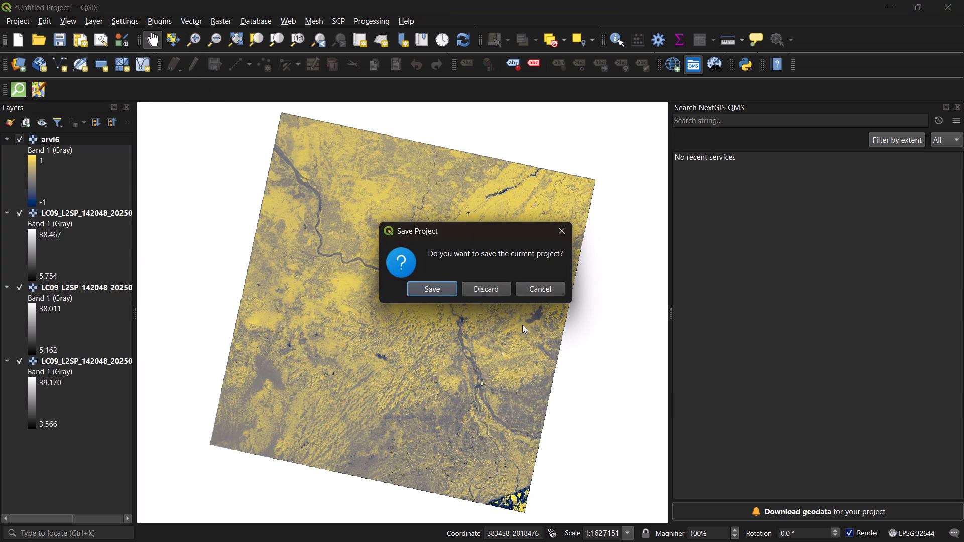
{"action": "left_click", "coordinate": [473, 292]}
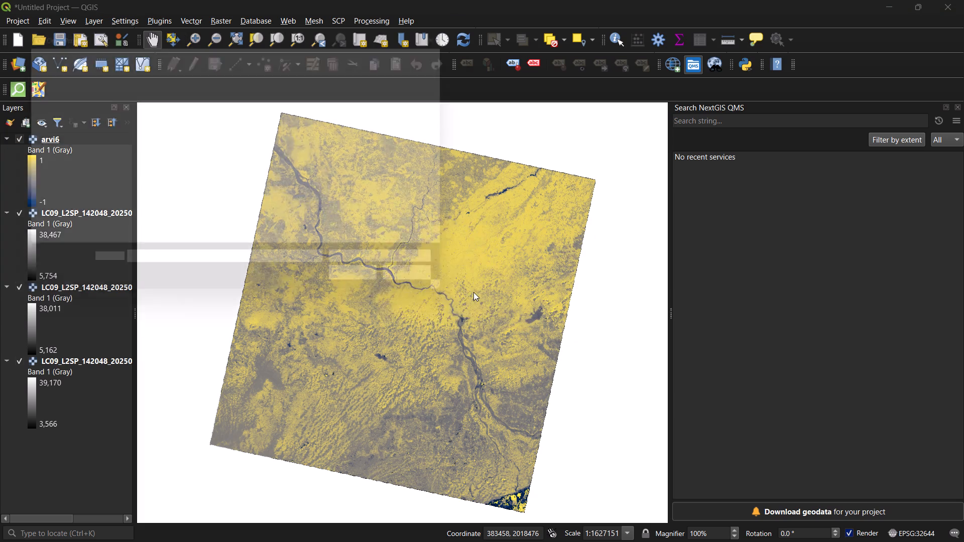
{"action": "double_click", "coordinate": [222, 133]}
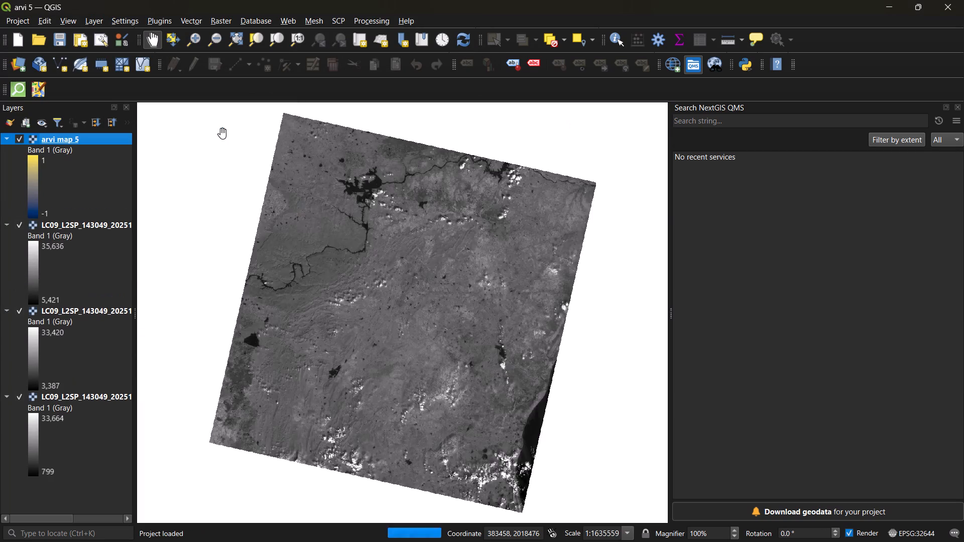
Open the arvi 4 project to view its ARVI map.
{"action": "left_click", "coordinate": [28, 19]}
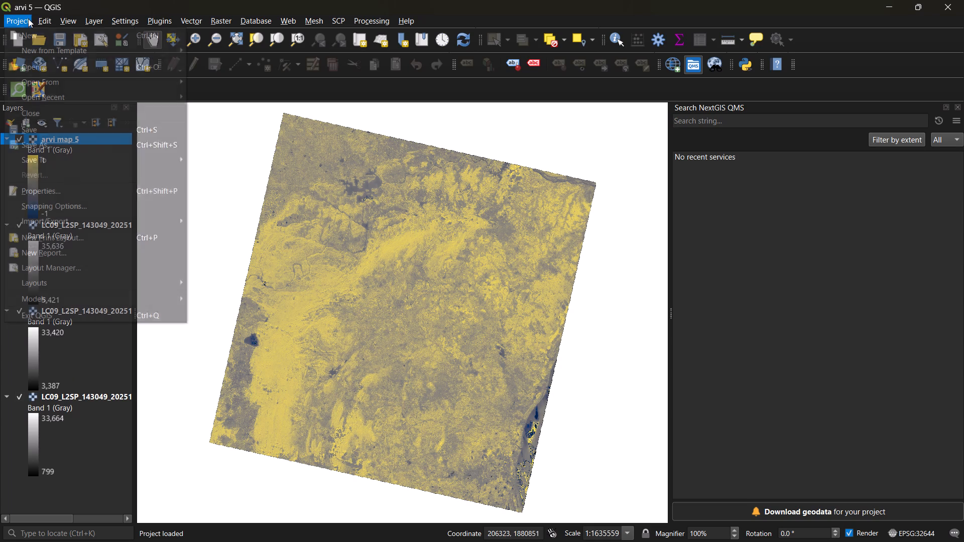
{"action": "left_click", "coordinate": [50, 63]}
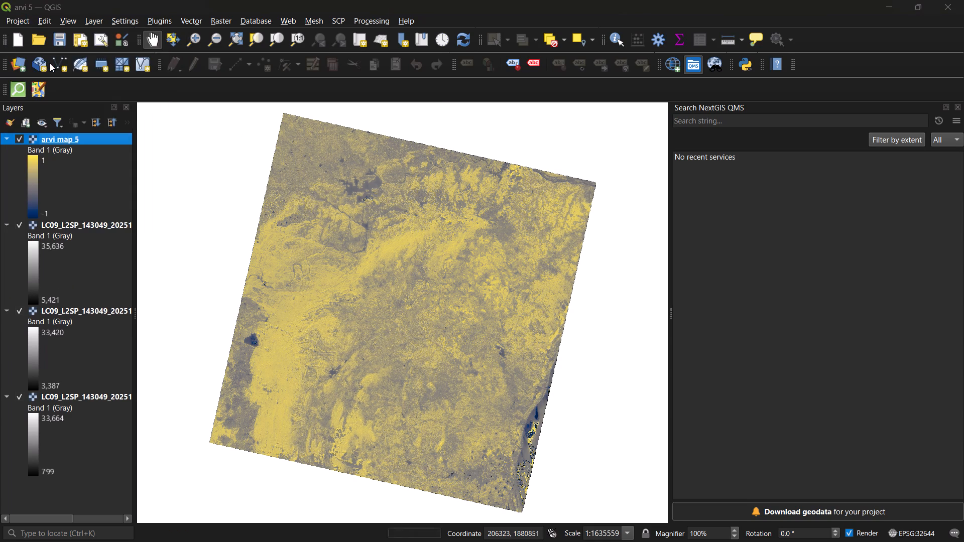
{"action": "double_click", "coordinate": [133, 115]}
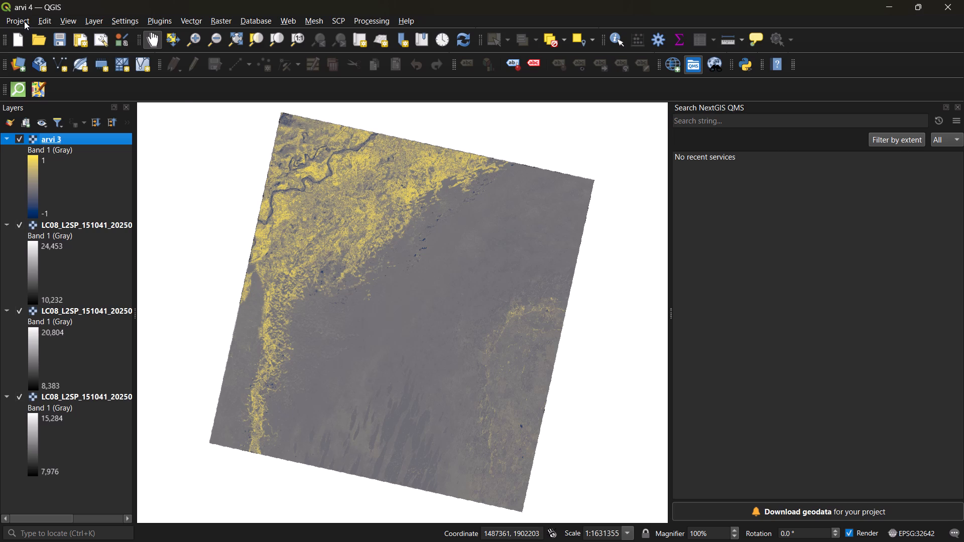
Open the trai 2 project from the arvi caluculation folder, keeping its unavailable layers.
{"action": "left_click", "coordinate": [24, 21]}
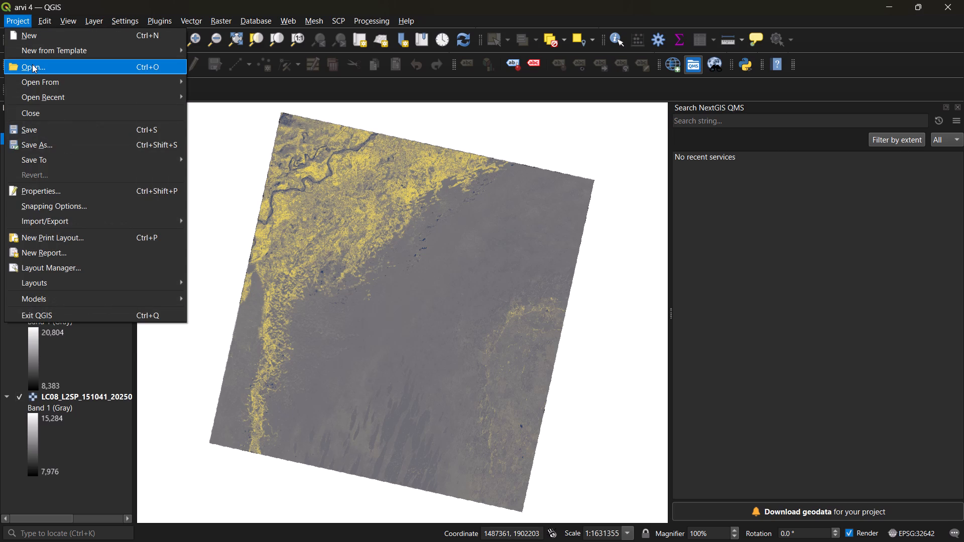
{"action": "left_click", "coordinate": [118, 68]}
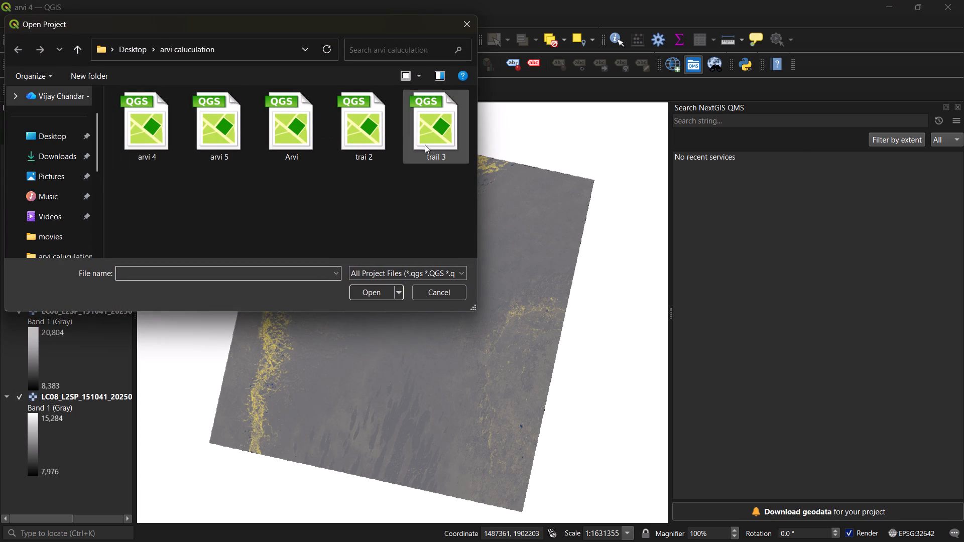
{"action": "double_click", "coordinate": [374, 144]}
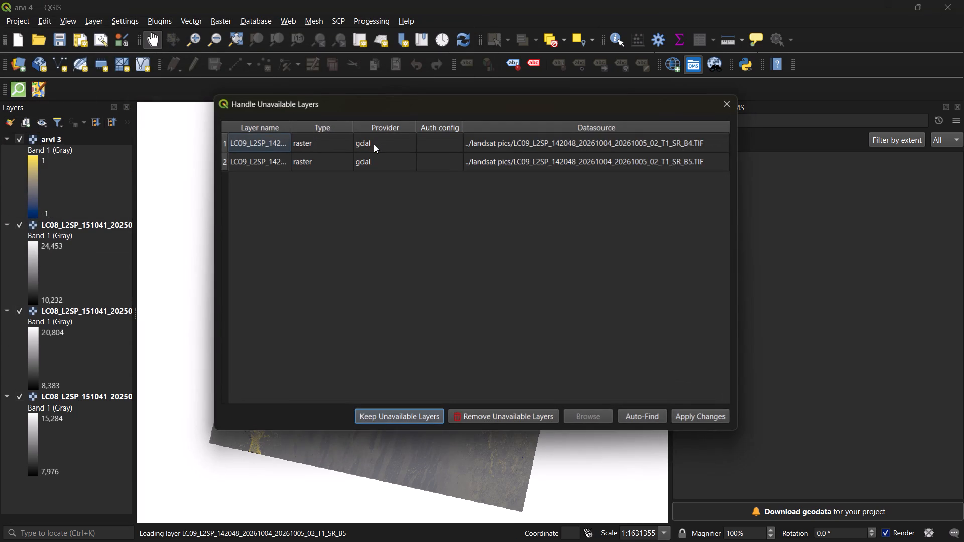
{"action": "left_click", "coordinate": [432, 411]}
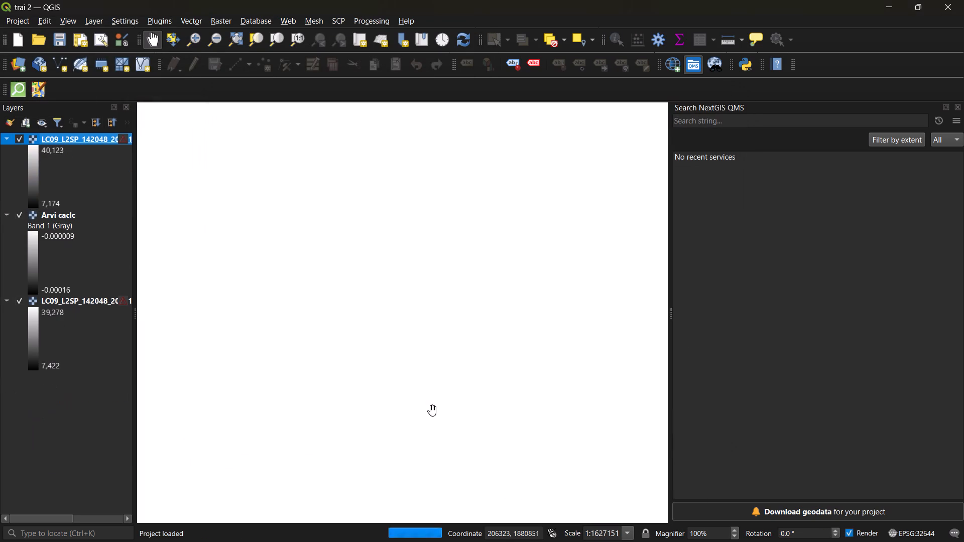
Hide the unavailable LC09 band layer above the Arvi caclc layer.
{"action": "scroll", "coordinate": [81, 241], "scroll_direction": "up", "scroll_amount": 1}
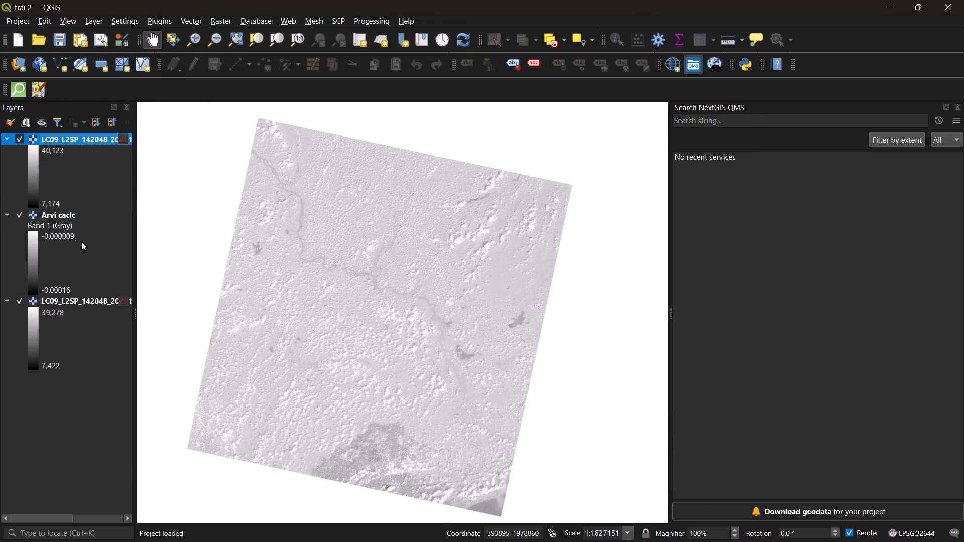
{"action": "scroll", "coordinate": [81, 241], "scroll_direction": "up", "scroll_amount": 1}
{"action": "left_click", "coordinate": [47, 217]}
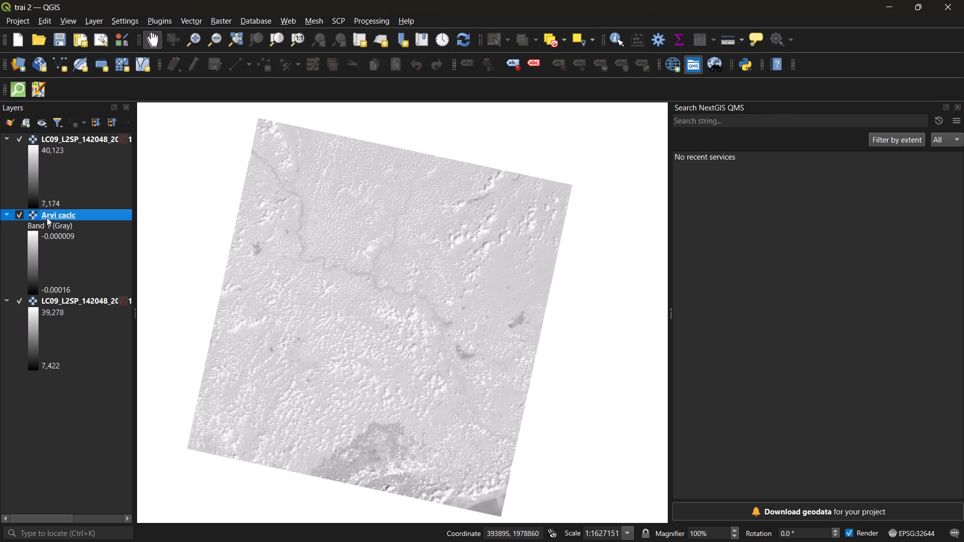
{"action": "left_click", "coordinate": [17, 141]}
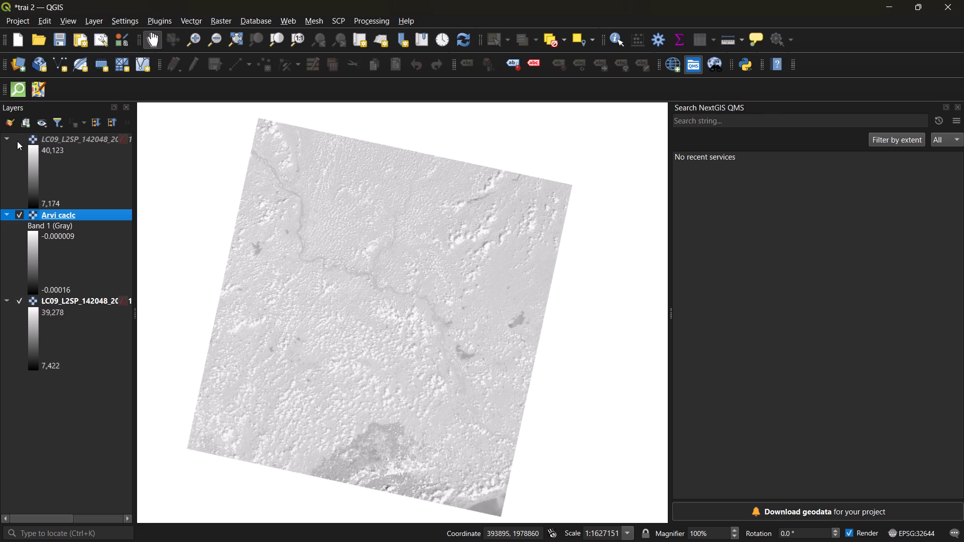
{"action": "left_click", "coordinate": [17, 296]}
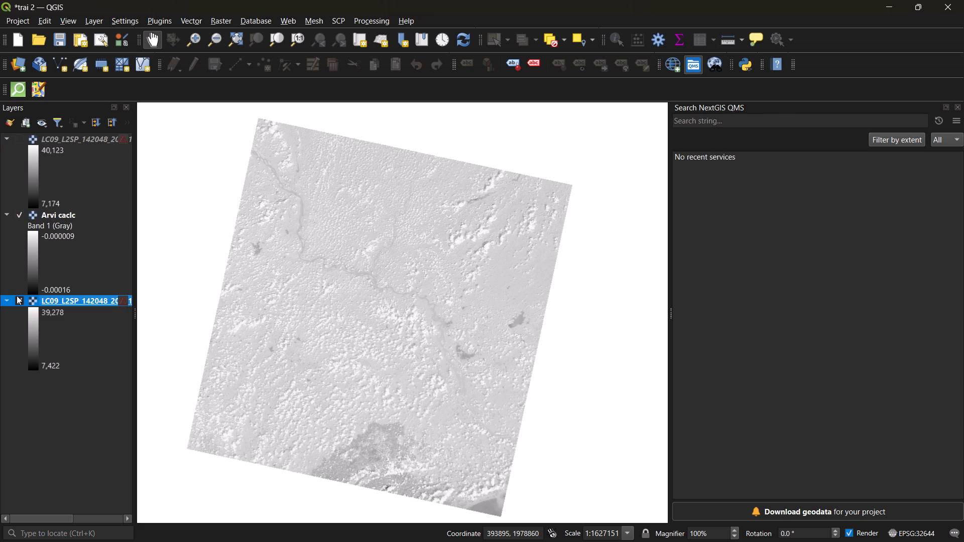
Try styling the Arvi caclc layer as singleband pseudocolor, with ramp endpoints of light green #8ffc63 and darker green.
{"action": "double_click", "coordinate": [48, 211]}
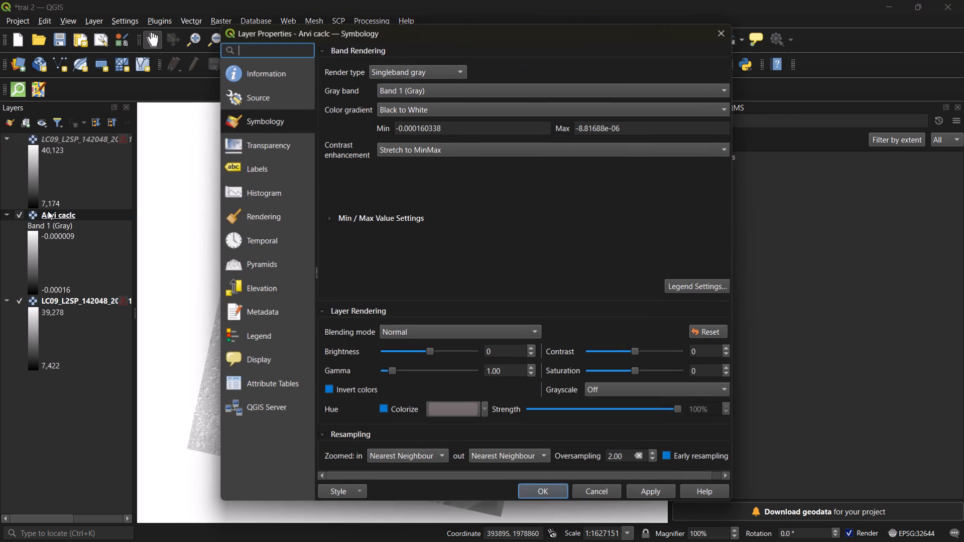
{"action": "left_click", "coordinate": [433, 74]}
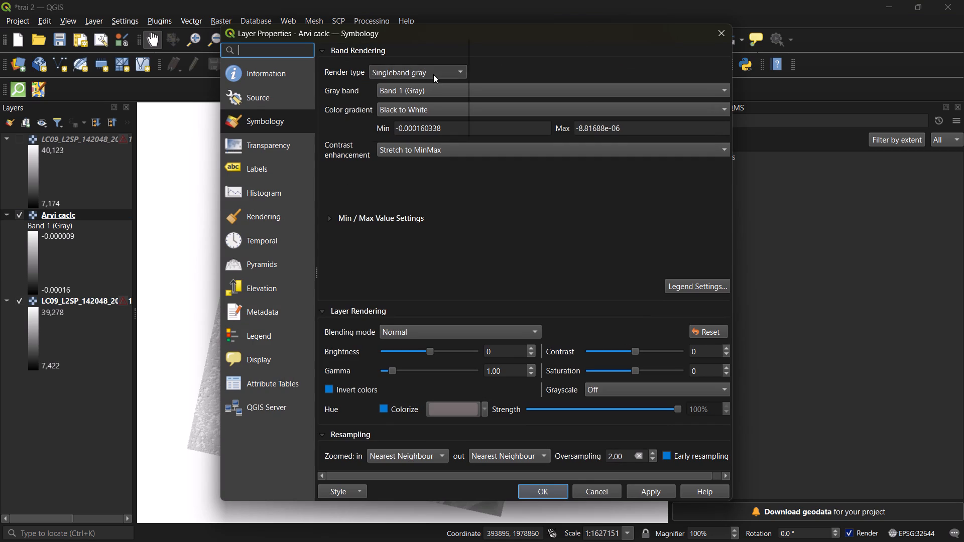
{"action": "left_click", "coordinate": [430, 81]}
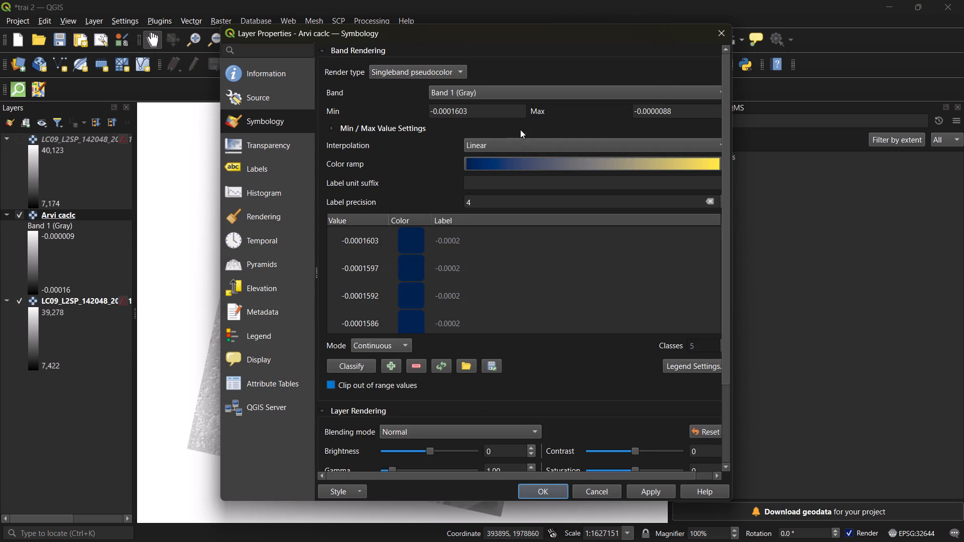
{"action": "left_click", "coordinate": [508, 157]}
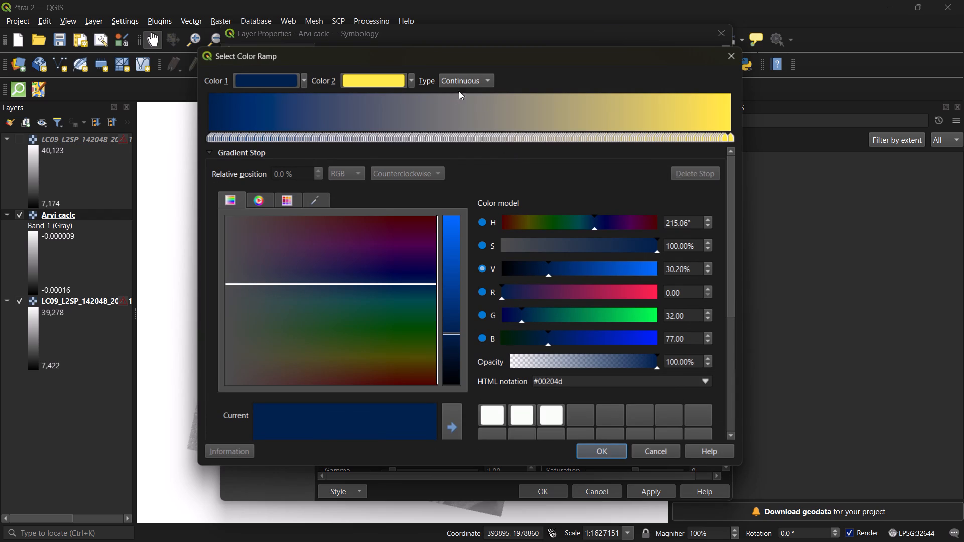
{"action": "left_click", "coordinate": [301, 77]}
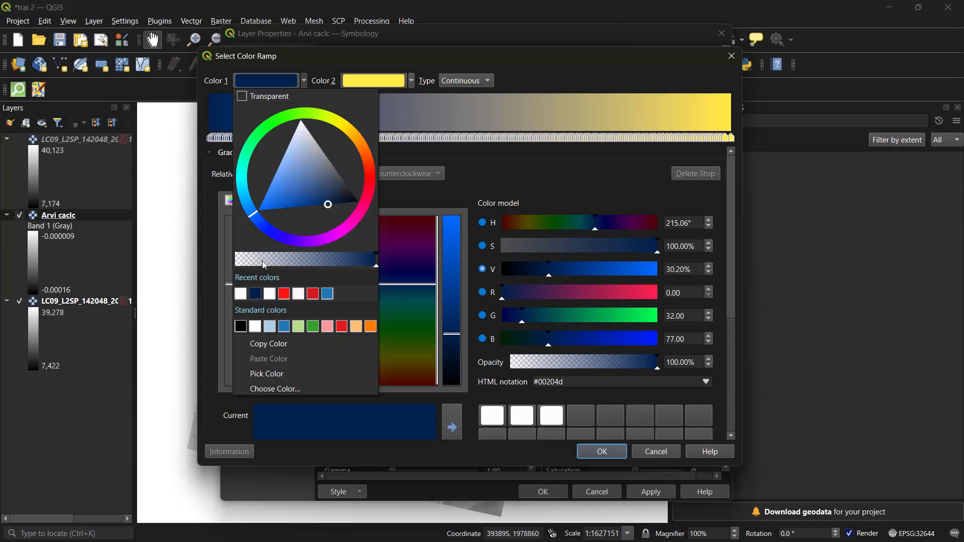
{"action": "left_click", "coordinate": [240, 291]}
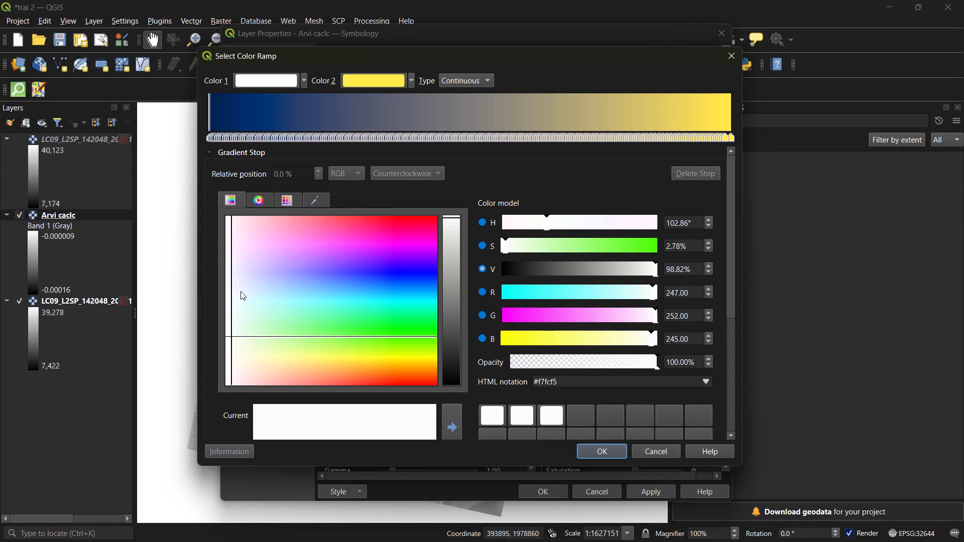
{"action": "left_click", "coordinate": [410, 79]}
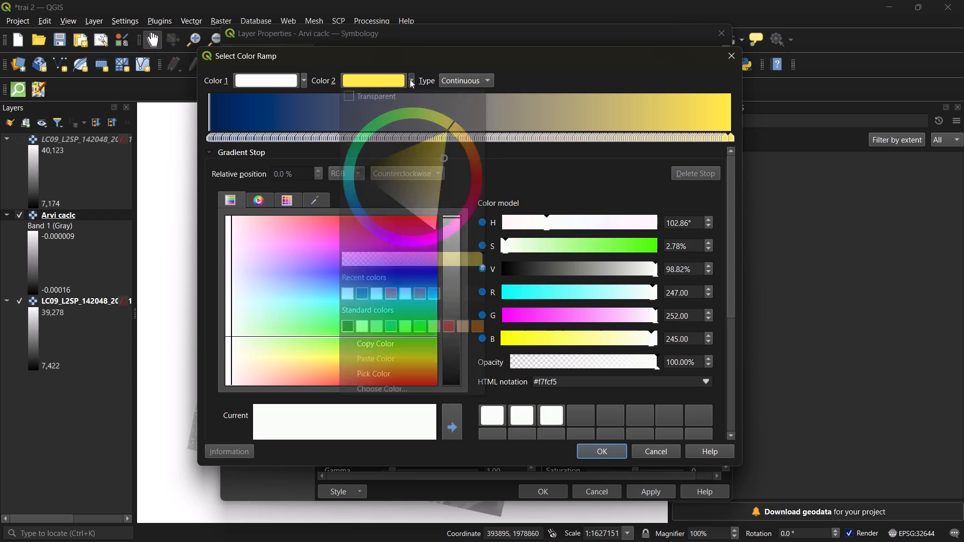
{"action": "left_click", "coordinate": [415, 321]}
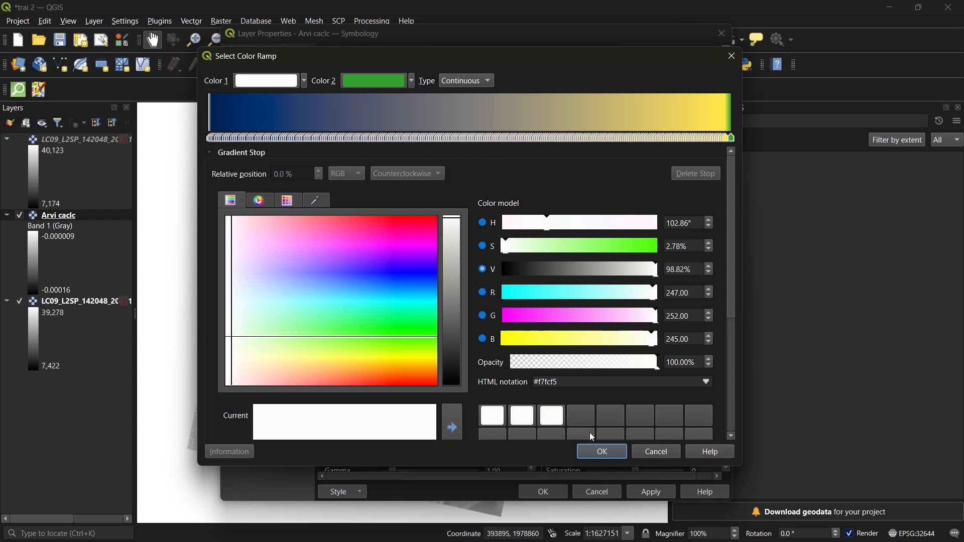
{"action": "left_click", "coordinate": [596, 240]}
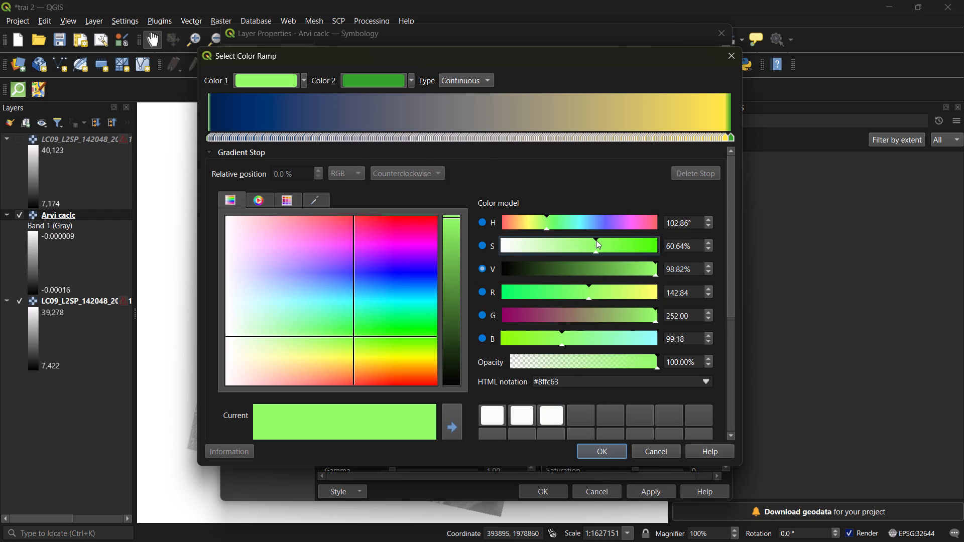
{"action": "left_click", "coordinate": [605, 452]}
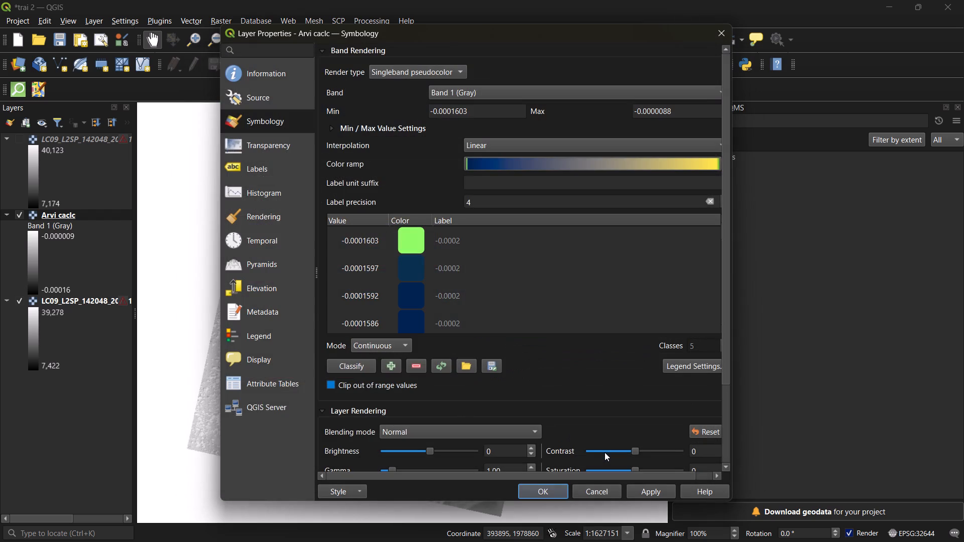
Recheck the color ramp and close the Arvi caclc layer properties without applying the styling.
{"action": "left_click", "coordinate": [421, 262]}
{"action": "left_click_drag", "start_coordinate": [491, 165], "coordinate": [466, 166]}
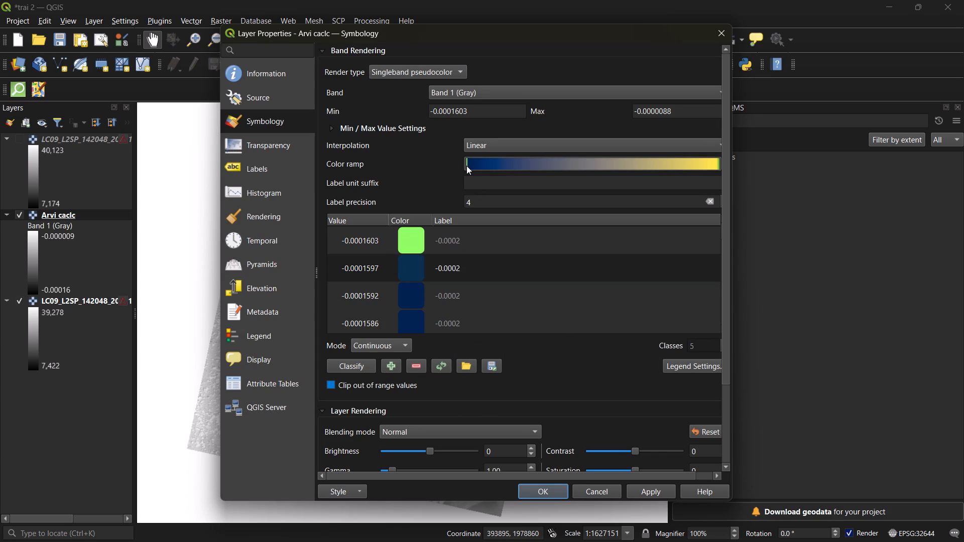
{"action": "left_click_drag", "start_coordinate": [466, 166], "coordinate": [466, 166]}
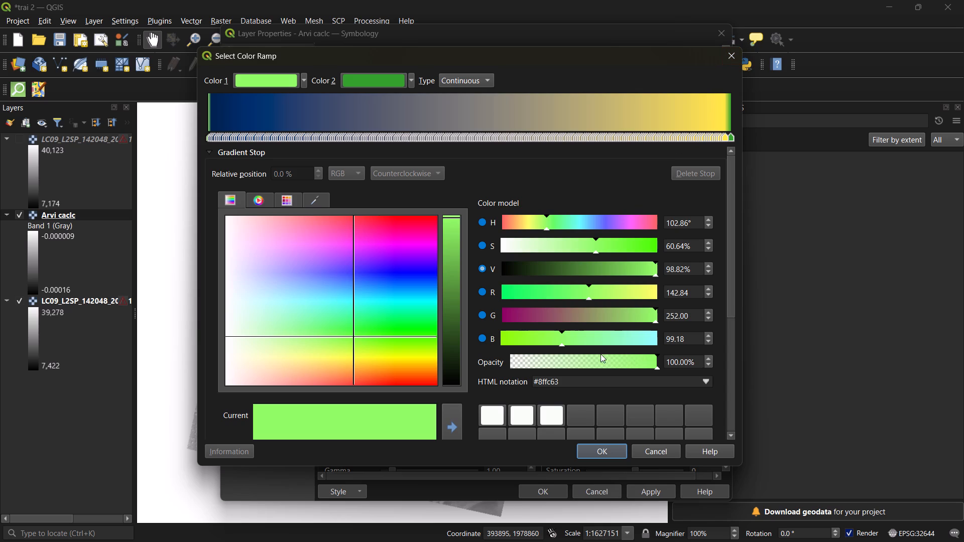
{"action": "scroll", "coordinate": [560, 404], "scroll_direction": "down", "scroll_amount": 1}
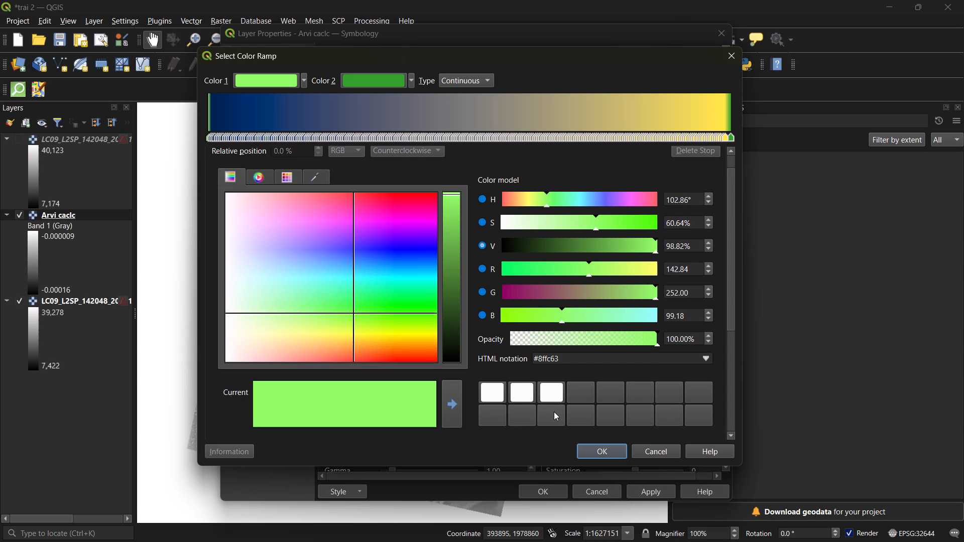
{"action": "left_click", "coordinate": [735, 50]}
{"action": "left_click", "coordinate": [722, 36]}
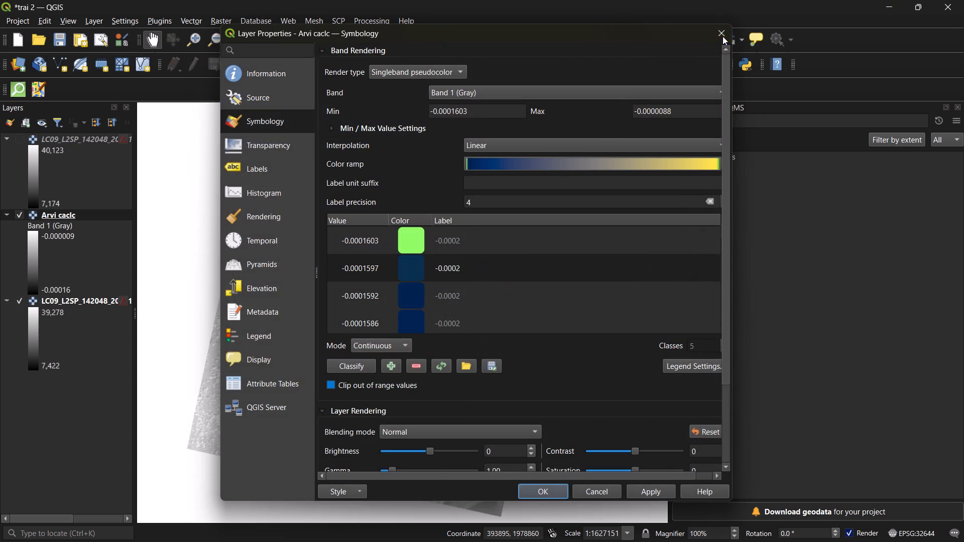
Start a new empty project, discarding the changes to trai 2.
{"action": "left_click", "coordinate": [372, 304]}
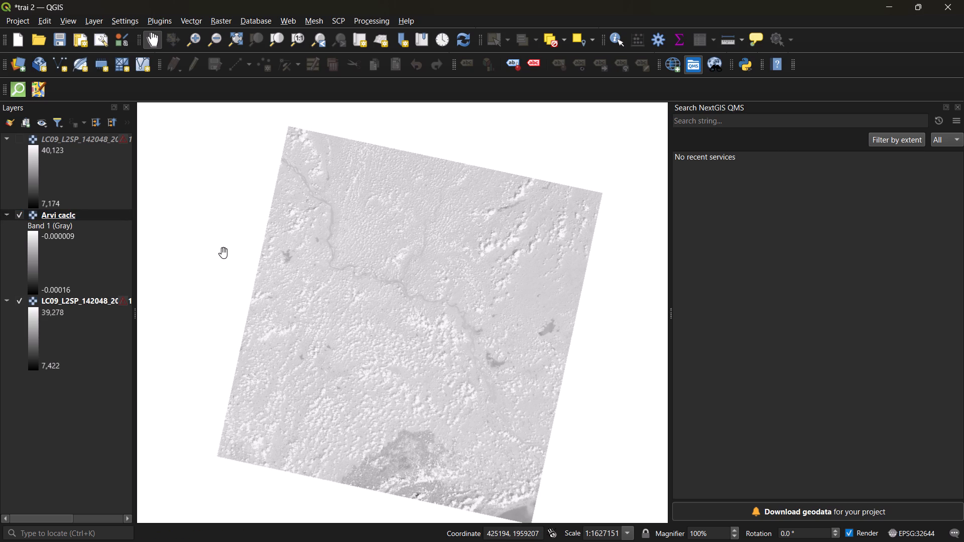
{"action": "key", "text": "ctrl+n"}
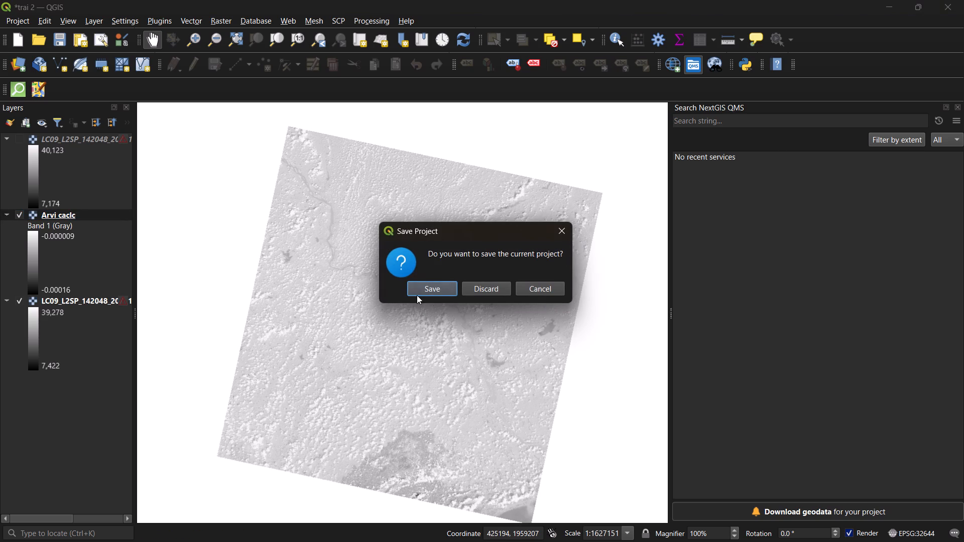
{"action": "left_click", "coordinate": [478, 291]}
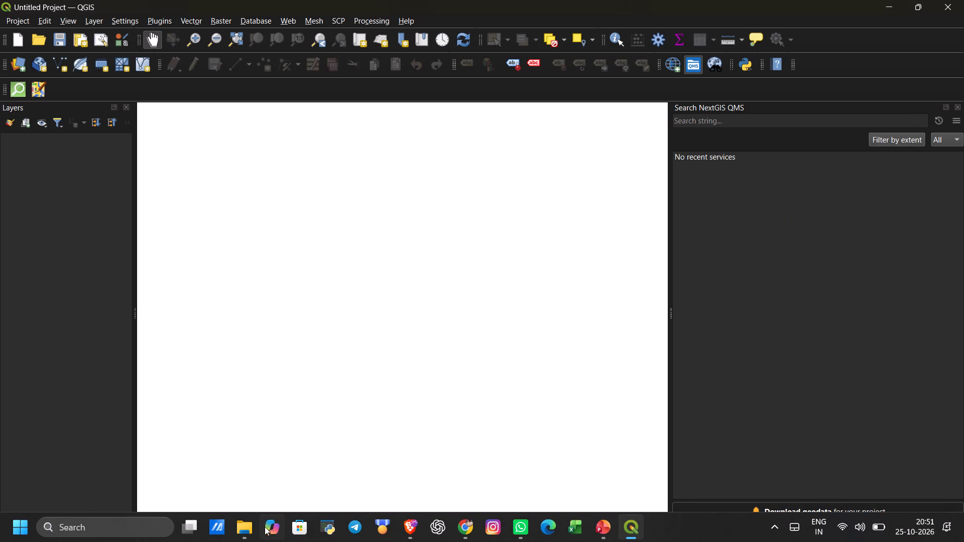
Load the LC09_L2SP_142048_20250102 B2, B5 and B4 rasters from the landsat pics folder into the new project.
{"action": "left_click", "coordinate": [253, 529]}
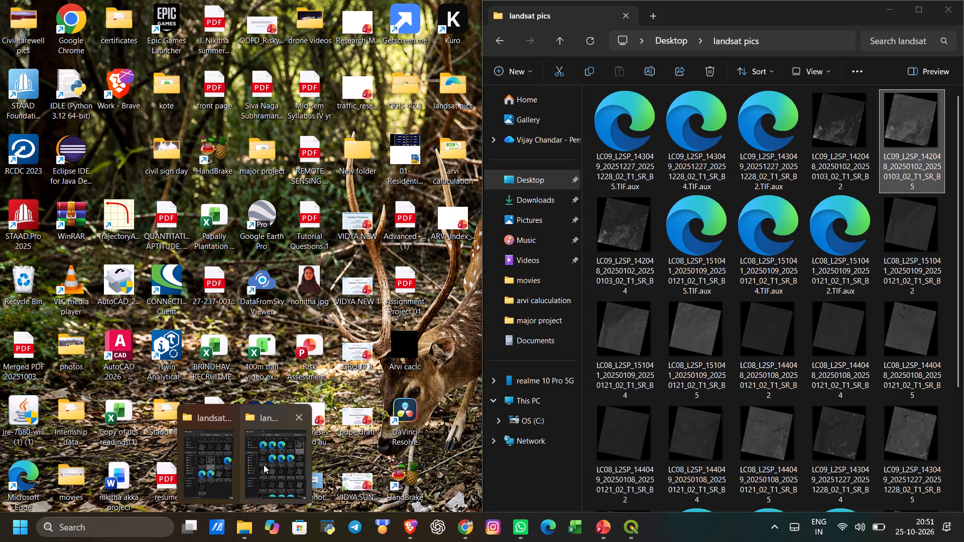
{"action": "left_click", "coordinate": [264, 465]}
{"action": "left_click", "coordinate": [703, 253]}
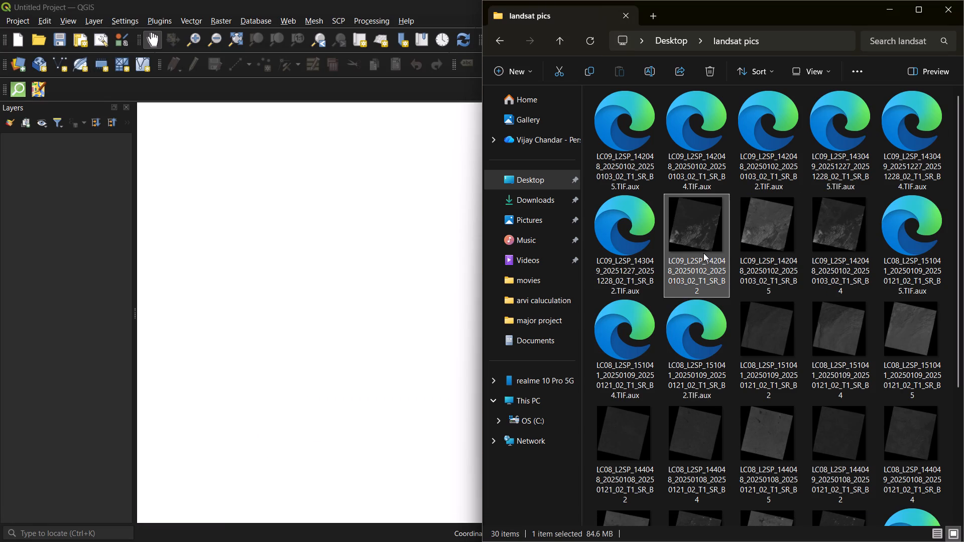
{"action": "left_click_drag", "start_coordinate": [691, 222], "coordinate": [675, 223]}
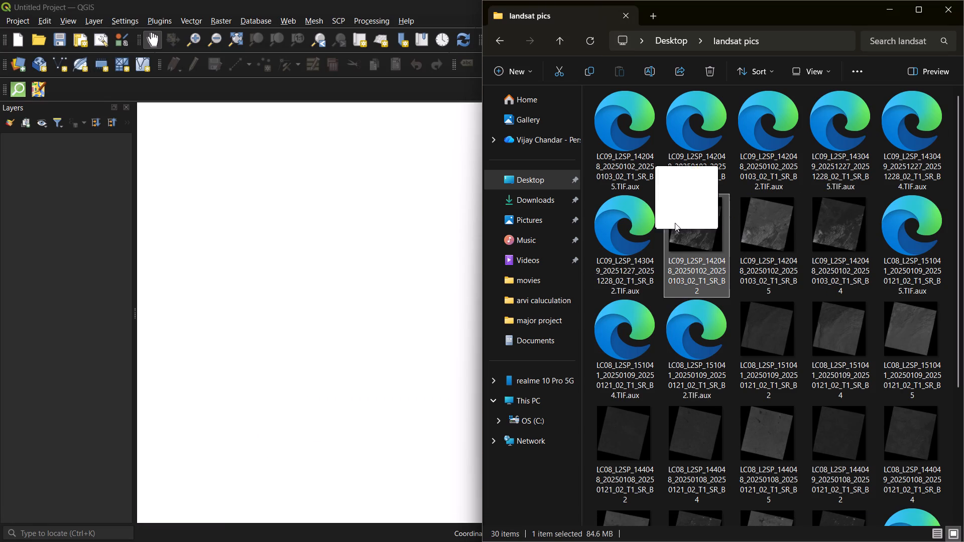
{"action": "left_click_drag", "start_coordinate": [675, 223], "coordinate": [350, 292]}
{"action": "left_click_drag", "start_coordinate": [755, 237], "coordinate": [386, 299]}
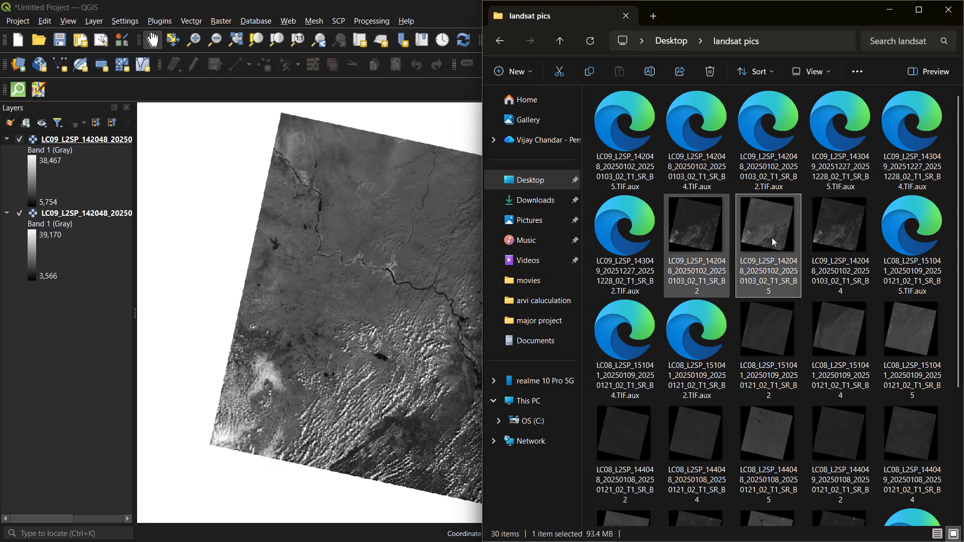
{"action": "left_click_drag", "start_coordinate": [848, 226], "coordinate": [412, 331]}
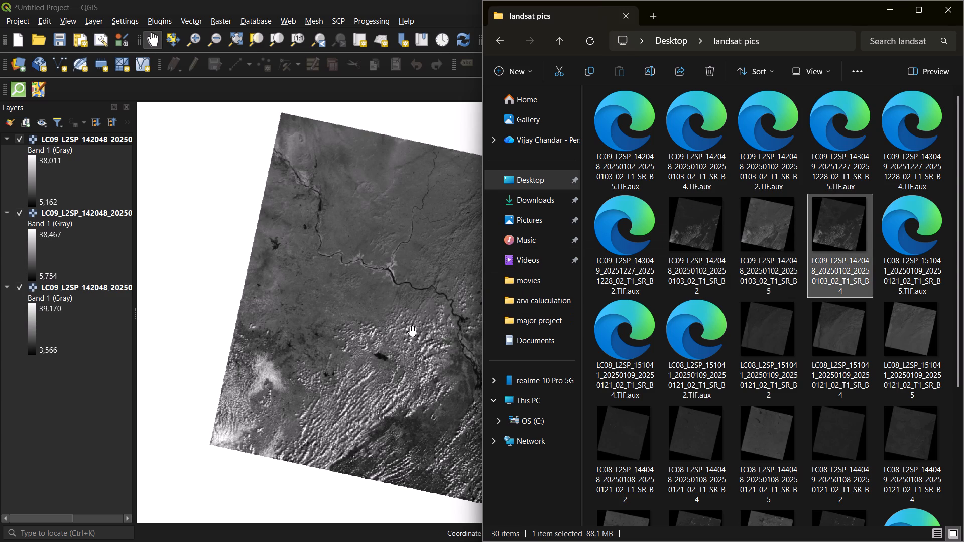
Paste the copied ARVI expression, using SR_B5, SR_B4 and SR_B2 scaled by 0.0000275 minus 0.2, into the Raster Calculator.
{"action": "left_click", "coordinate": [167, 269]}
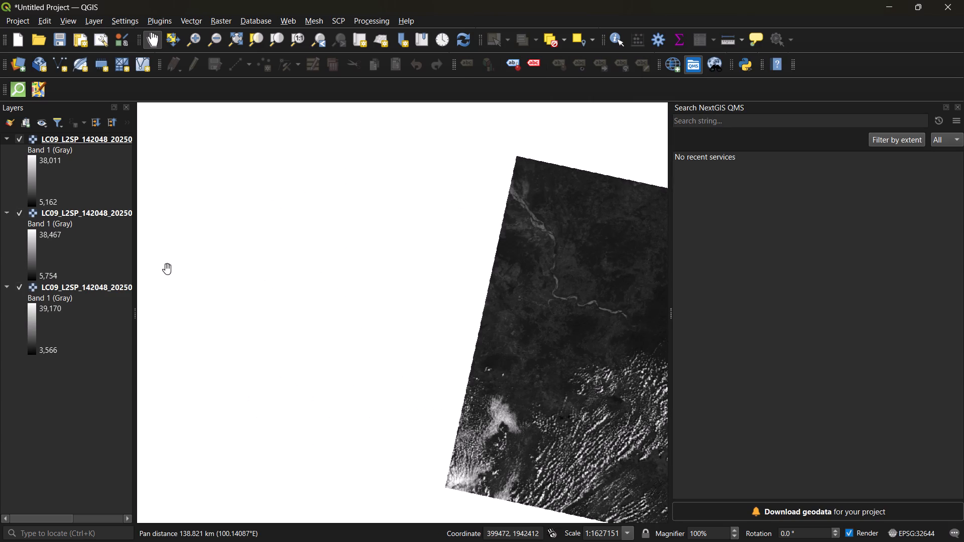
{"action": "left_click_drag", "start_coordinate": [546, 338], "coordinate": [345, 327]}
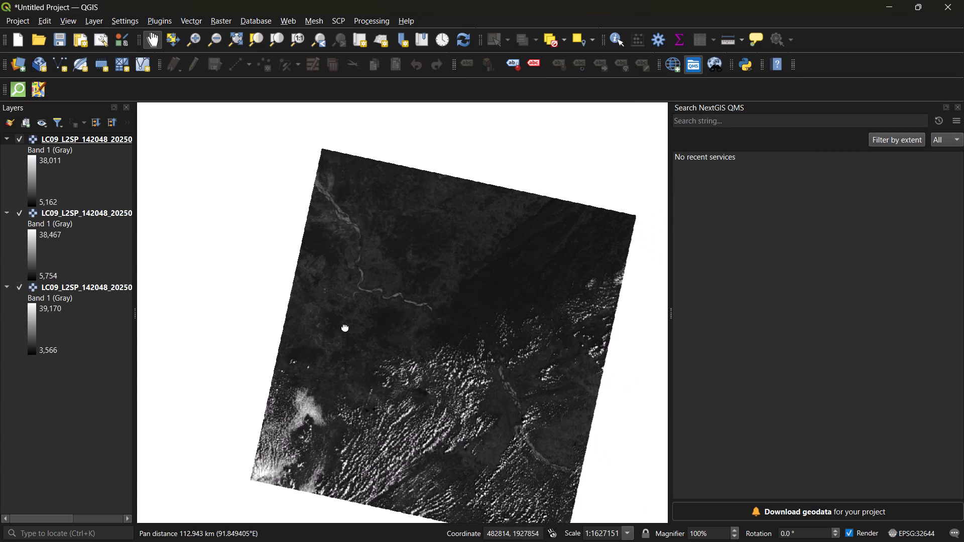
{"action": "left_click_drag", "start_coordinate": [345, 327], "coordinate": [325, 298]}
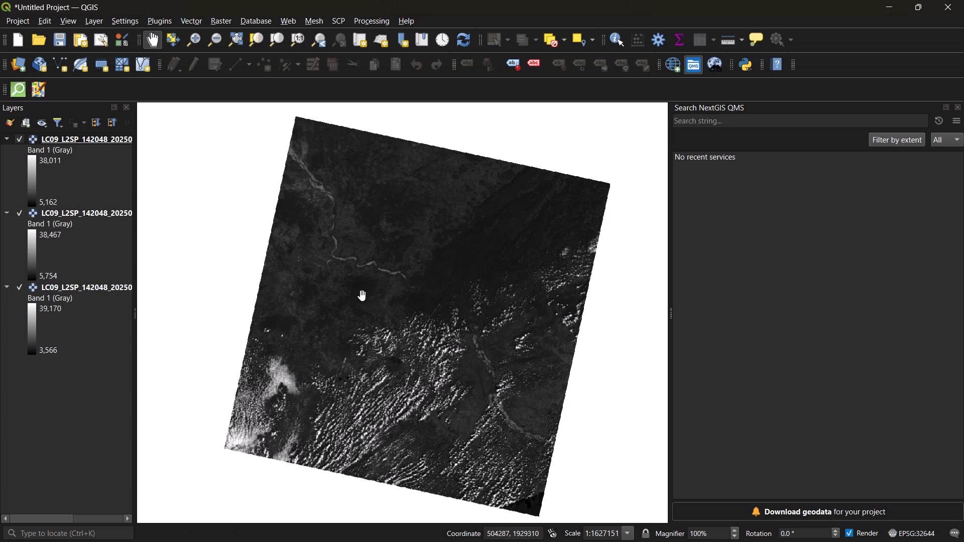
{"action": "left_click_drag", "start_coordinate": [362, 296], "coordinate": [343, 293]}
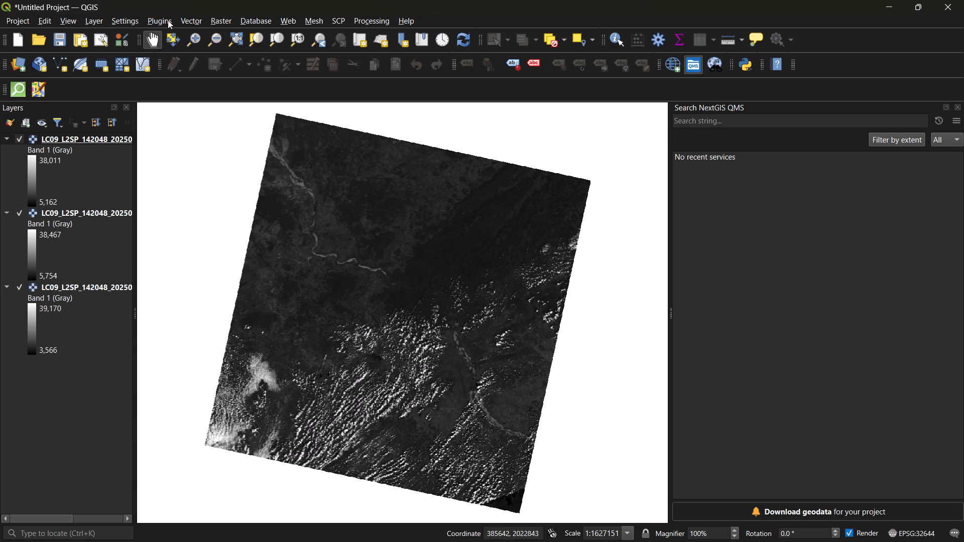
{"action": "left_click", "coordinate": [219, 16]}
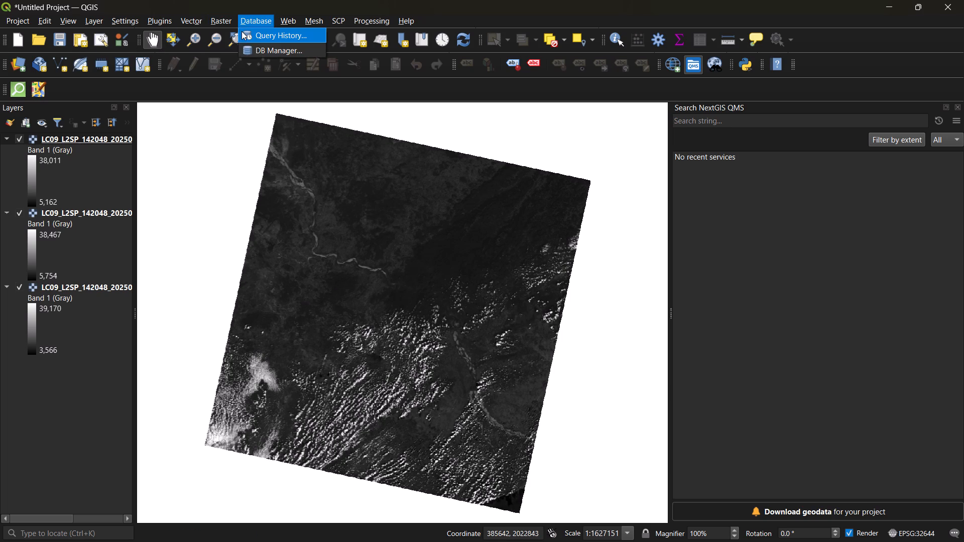
{"action": "left_click", "coordinate": [225, 34]}
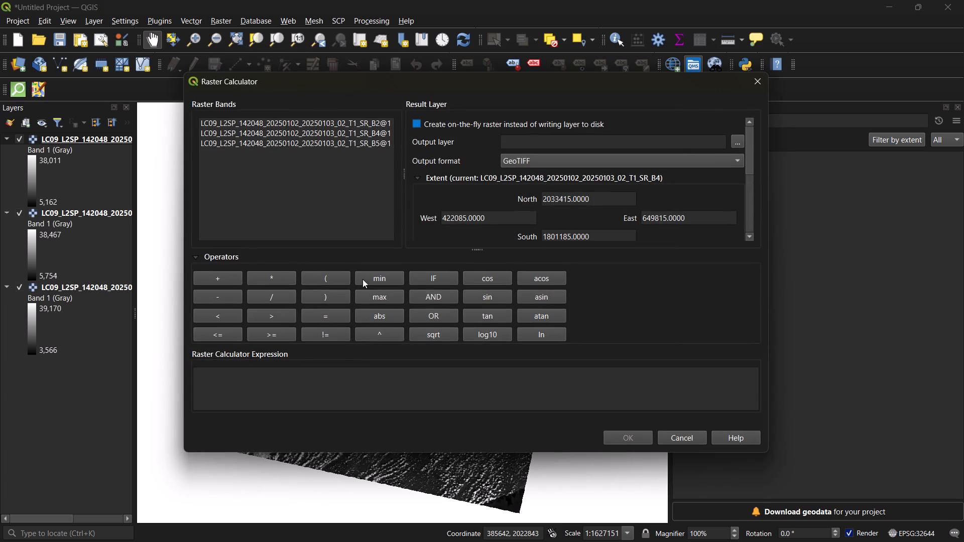
{"action": "left_click", "coordinate": [343, 381]}
{"action": "key", "text": "ctrl+v"}
Replace the SR_B2, SR_B4 and SR_B5 placeholders in the expression's denominator with the matching LC09_L2SP_142048_20250102 raster bands.
{"action": "left_click_drag", "start_coordinate": [264, 387], "coordinate": [231, 386]}
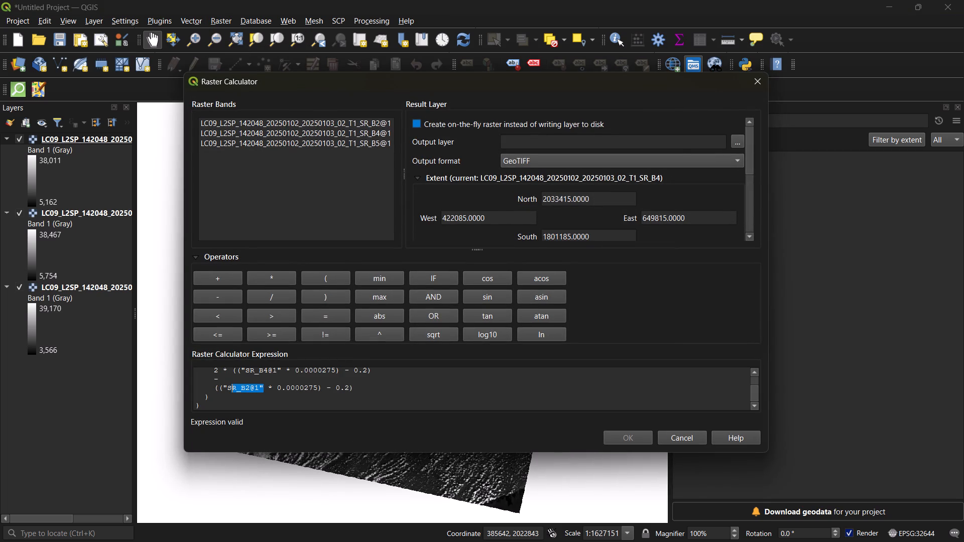
{"action": "left_click_drag", "start_coordinate": [231, 386], "coordinate": [224, 384]}
{"action": "double_click", "coordinate": [299, 117]}
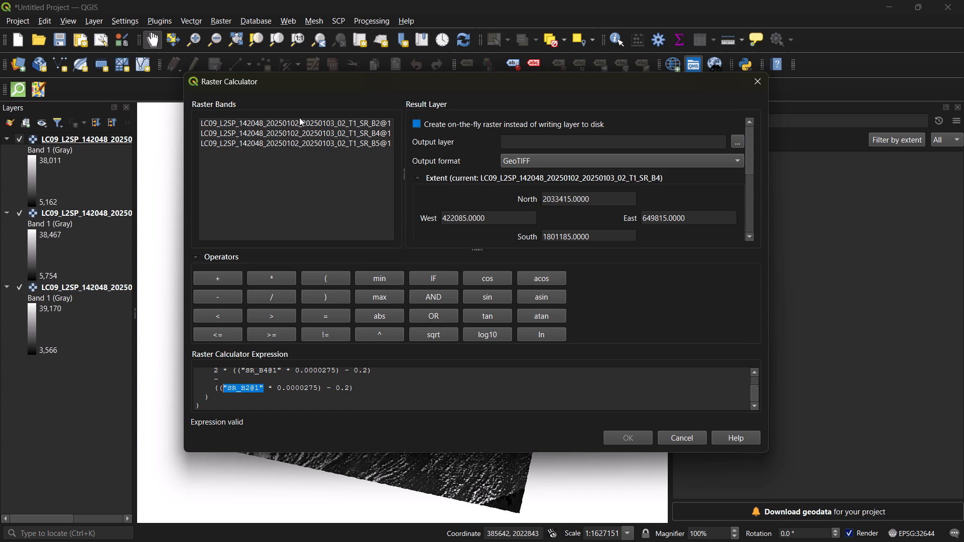
{"action": "double_click", "coordinate": [297, 122]}
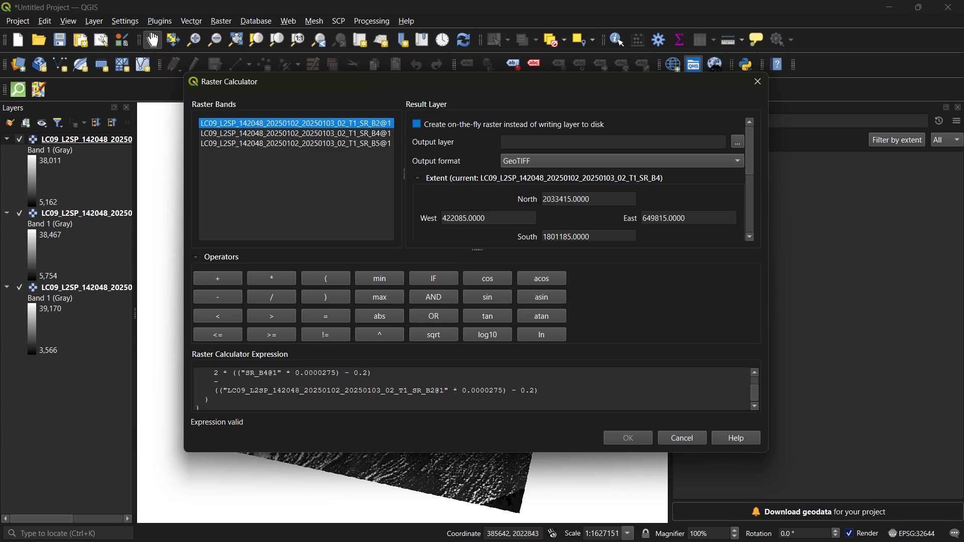
{"action": "scroll", "coordinate": [414, 374], "scroll_direction": "up", "scroll_amount": 1}
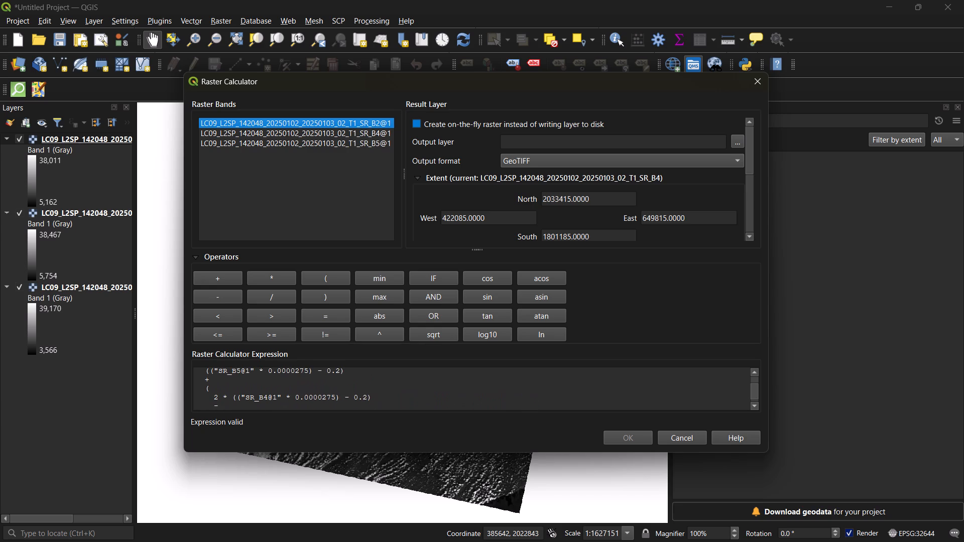
{"action": "scroll", "coordinate": [414, 374], "scroll_direction": "up", "scroll_amount": 1}
{"action": "left_click_drag", "start_coordinate": [281, 398], "coordinate": [247, 397]}
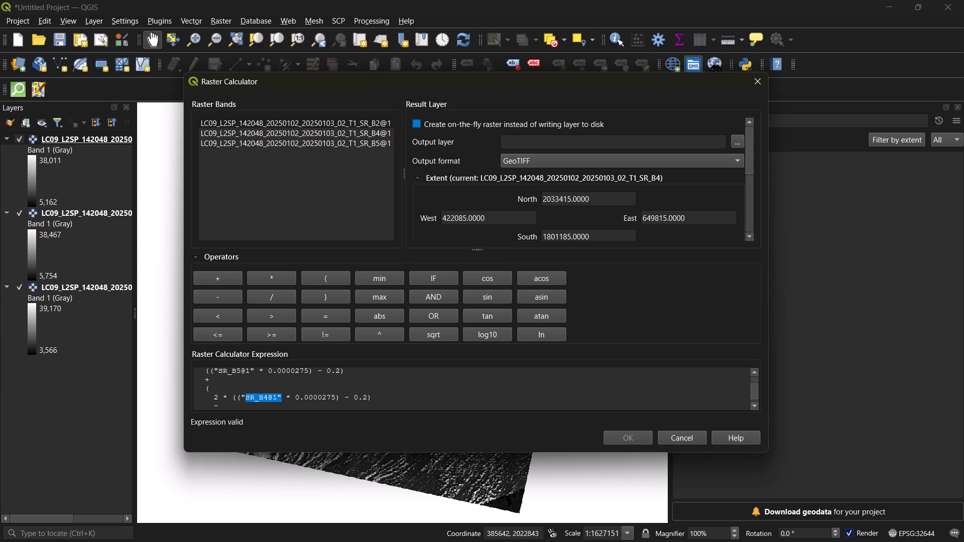
{"action": "left_click_drag", "start_coordinate": [247, 397], "coordinate": [239, 396]}
{"action": "double_click", "coordinate": [324, 133]}
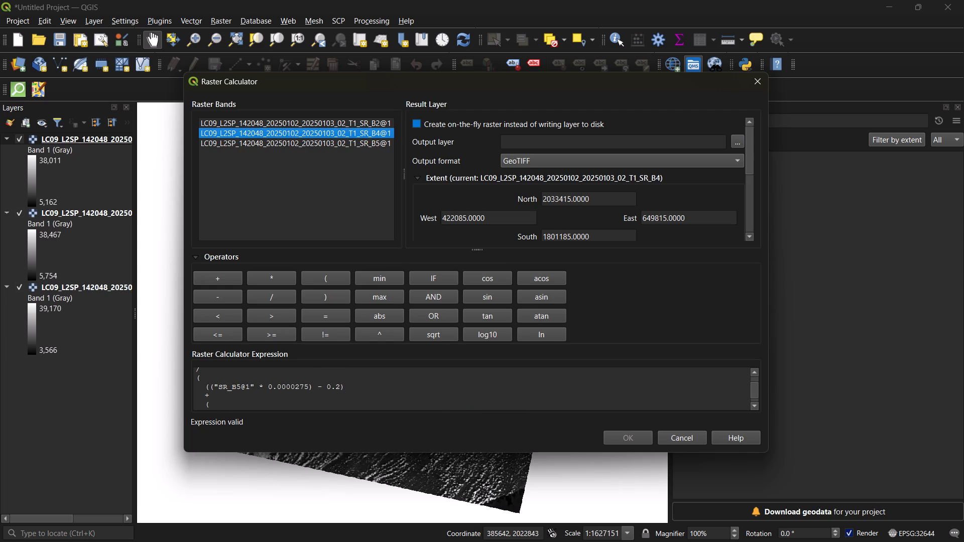
{"action": "left_click_drag", "start_coordinate": [255, 387], "coordinate": [214, 384]}
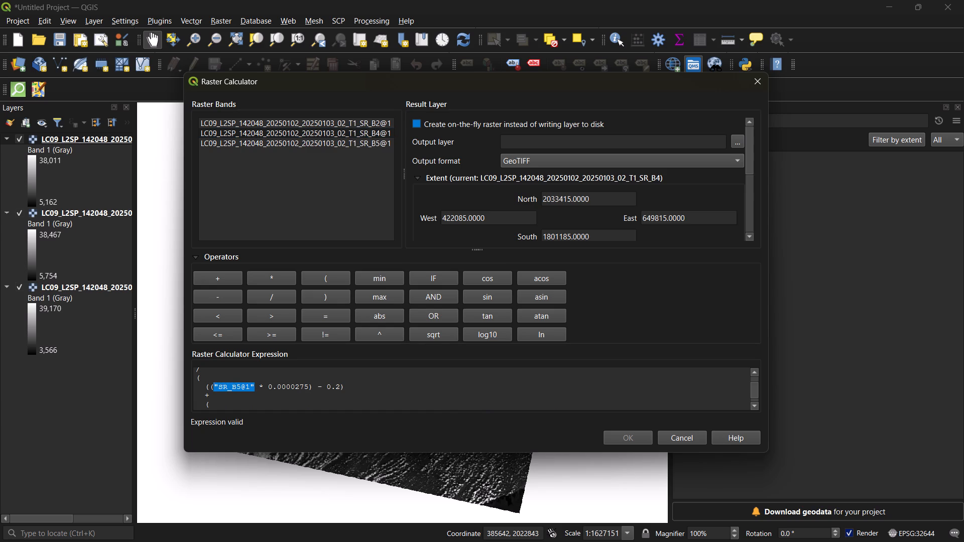
{"action": "double_click", "coordinate": [287, 143]}
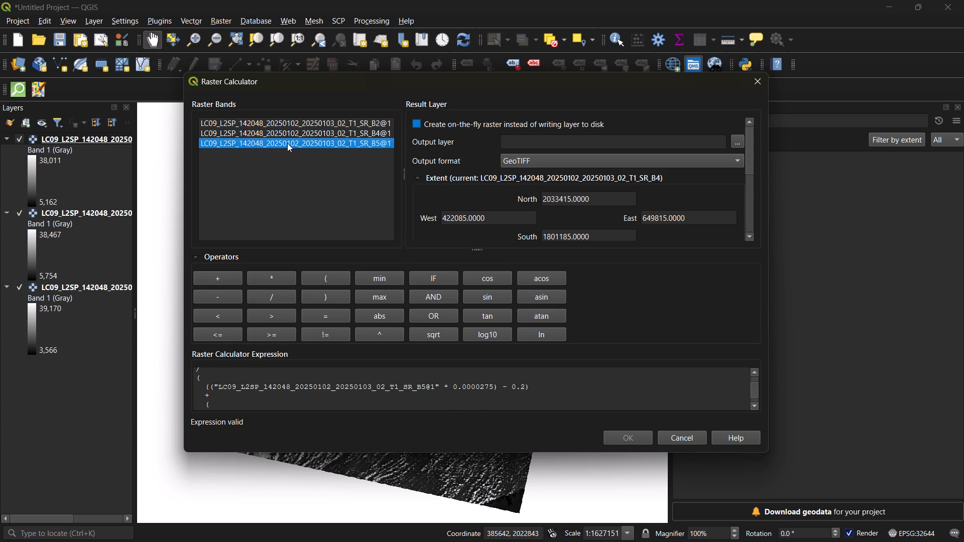
Replace the SR_B2, SR_B4 and SR_B5 placeholders in the expression's numerator with the matching LC09_L2SP_142048_20250102 raster bands.
{"action": "scroll", "coordinate": [290, 387], "scroll_direction": "up", "scroll_amount": 1}
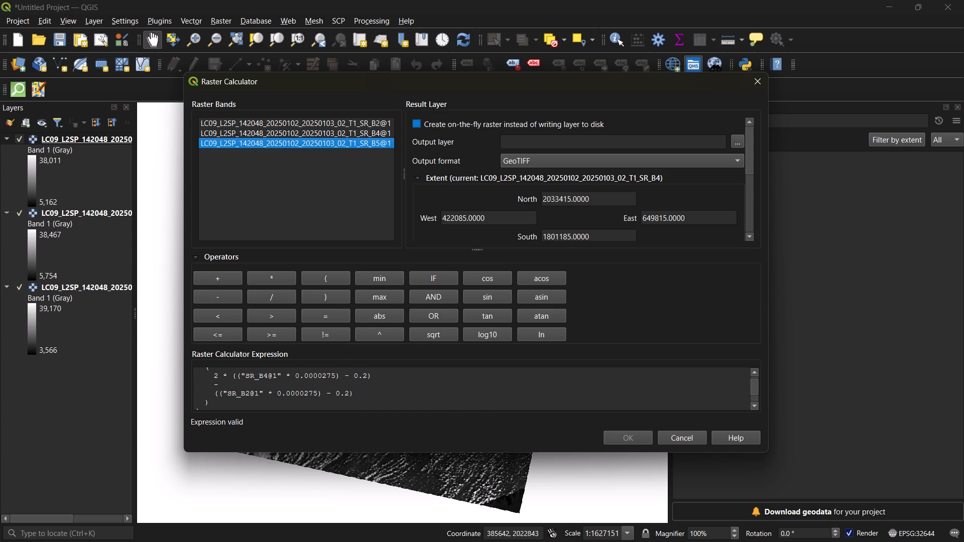
{"action": "left_click_drag", "start_coordinate": [263, 390], "coordinate": [230, 391]}
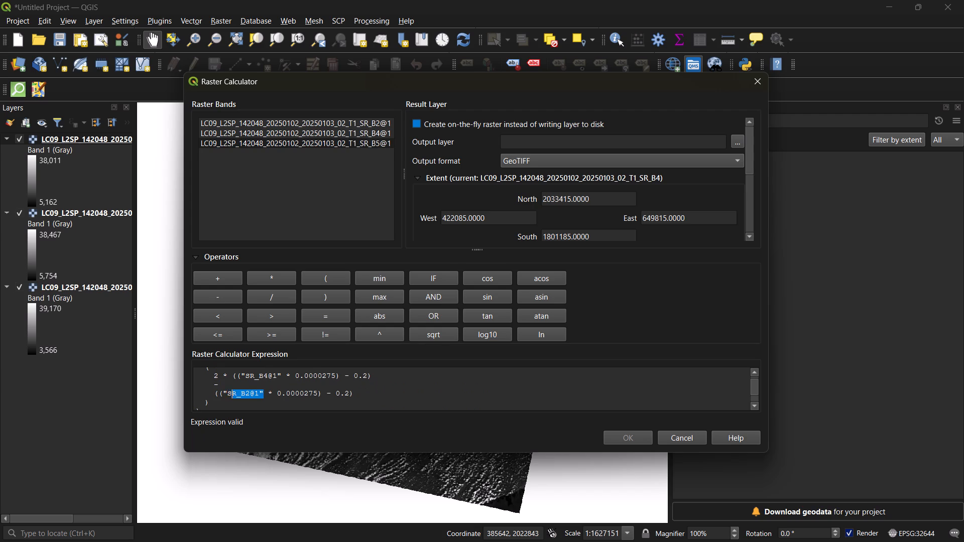
{"action": "left_click_drag", "start_coordinate": [230, 391], "coordinate": [225, 393]}
{"action": "left_click_drag", "start_coordinate": [225, 393], "coordinate": [224, 392]}
{"action": "double_click", "coordinate": [332, 118]}
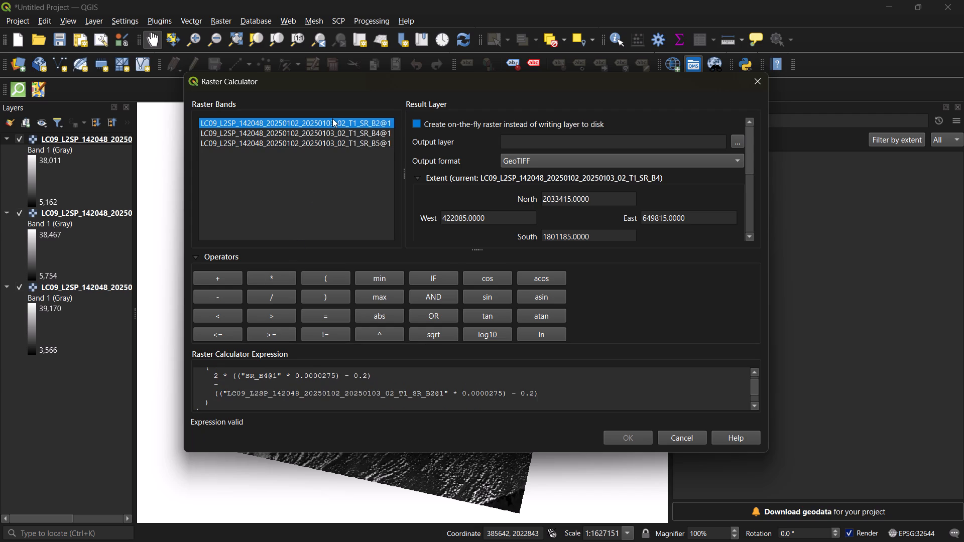
{"action": "left_click_drag", "start_coordinate": [280, 376], "coordinate": [262, 373]}
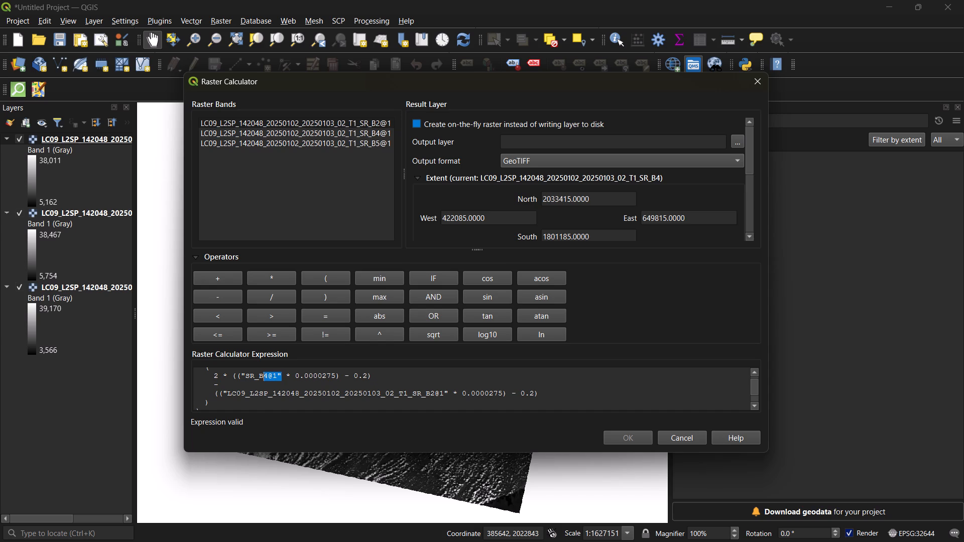
{"action": "left_click_drag", "start_coordinate": [262, 373], "coordinate": [242, 375]}
{"action": "double_click", "coordinate": [314, 130]}
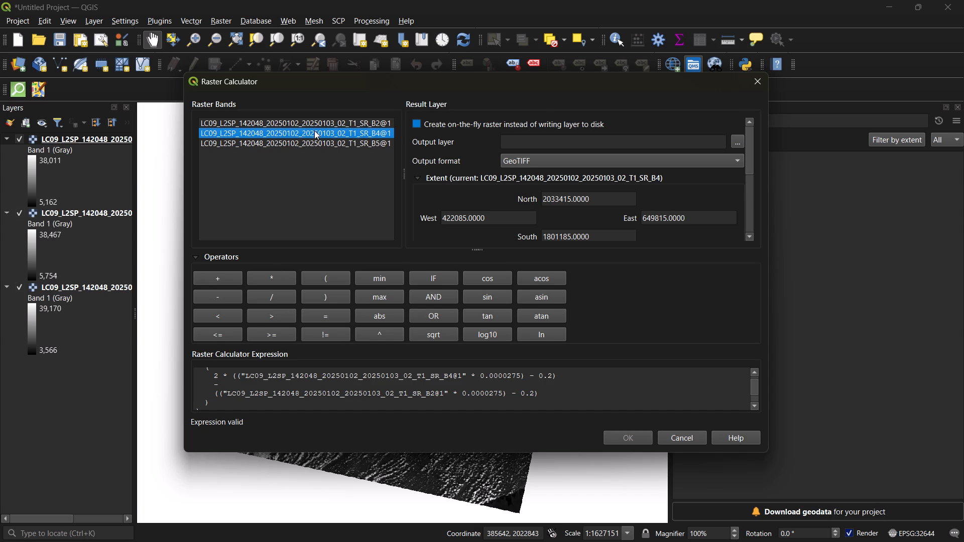
{"action": "scroll", "coordinate": [353, 377], "scroll_direction": "up", "scroll_amount": 1}
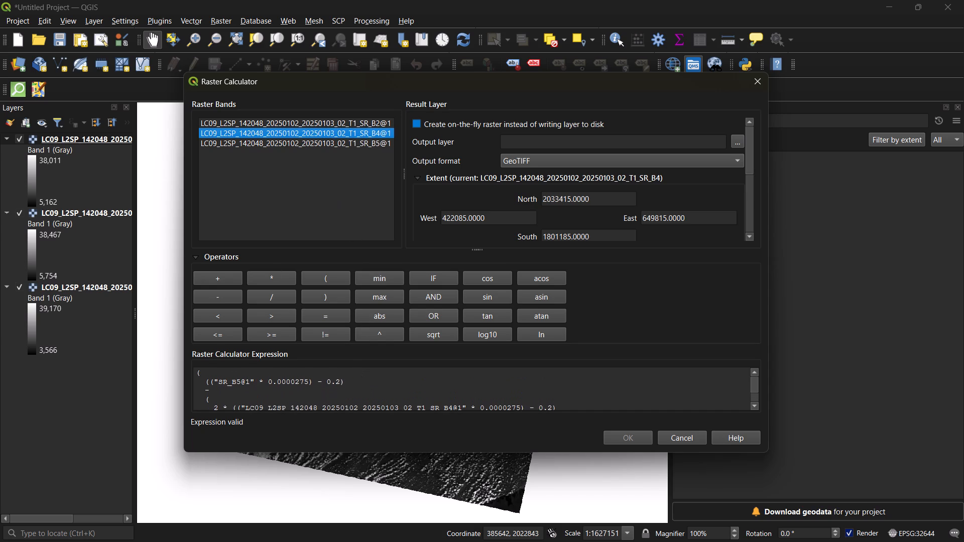
{"action": "scroll", "coordinate": [353, 377], "scroll_direction": "up", "scroll_amount": 1}
{"action": "left_click_drag", "start_coordinate": [254, 381], "coordinate": [213, 382]}
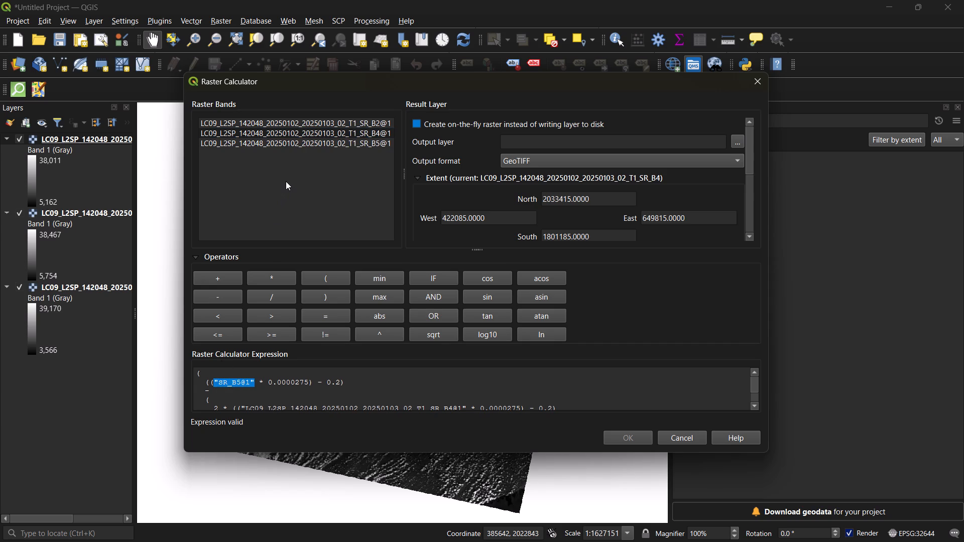
{"action": "double_click", "coordinate": [296, 144]}
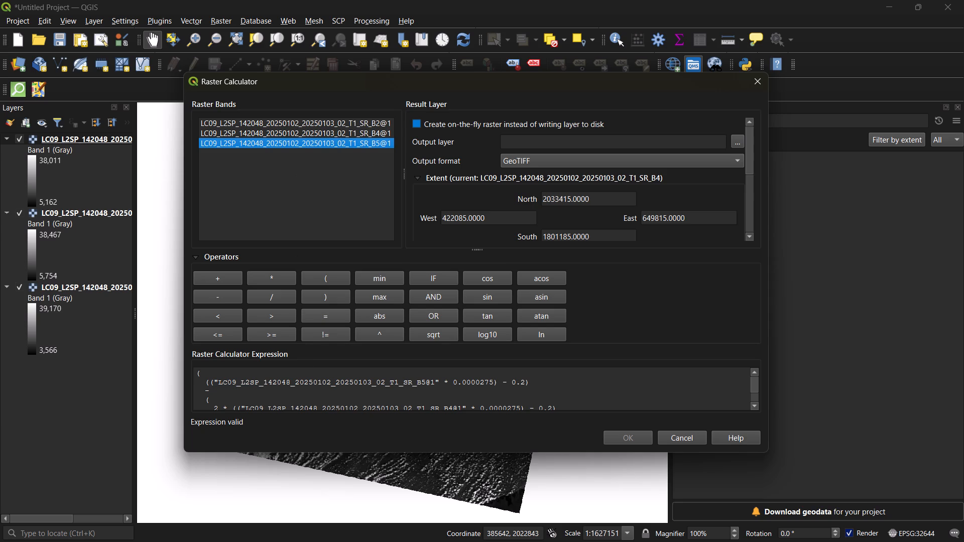
Review the completed ARVI expression and run the calculation with the output layer named arvi 7.
{"action": "scroll", "coordinate": [303, 389], "scroll_direction": "up", "scroll_amount": 1}
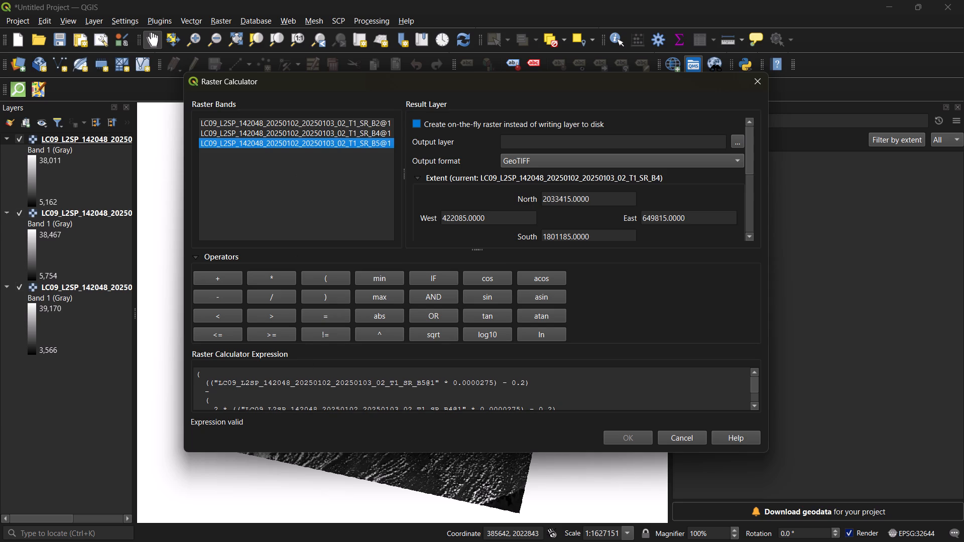
{"action": "scroll", "coordinate": [303, 389], "scroll_direction": "down", "scroll_amount": 1}
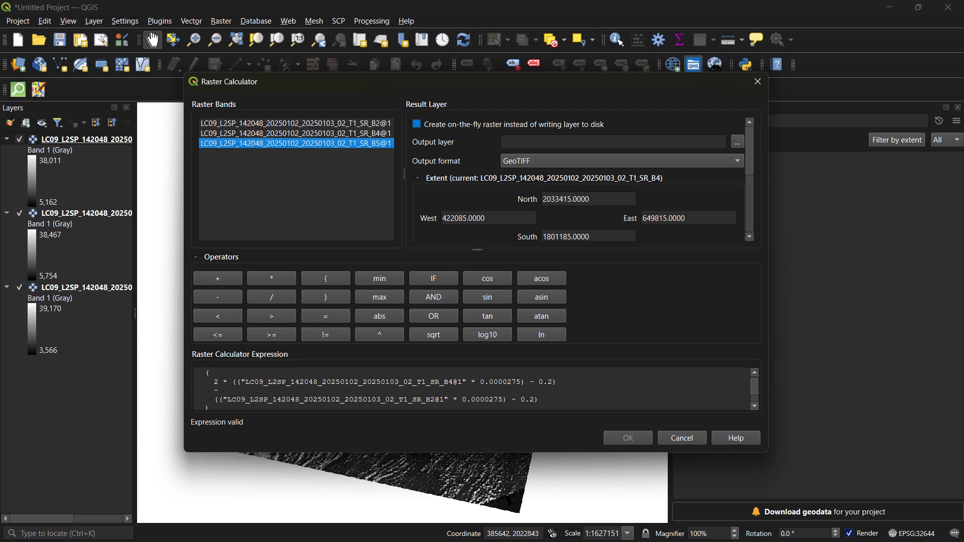
{"action": "scroll", "coordinate": [303, 389], "scroll_direction": "down", "scroll_amount": 1}
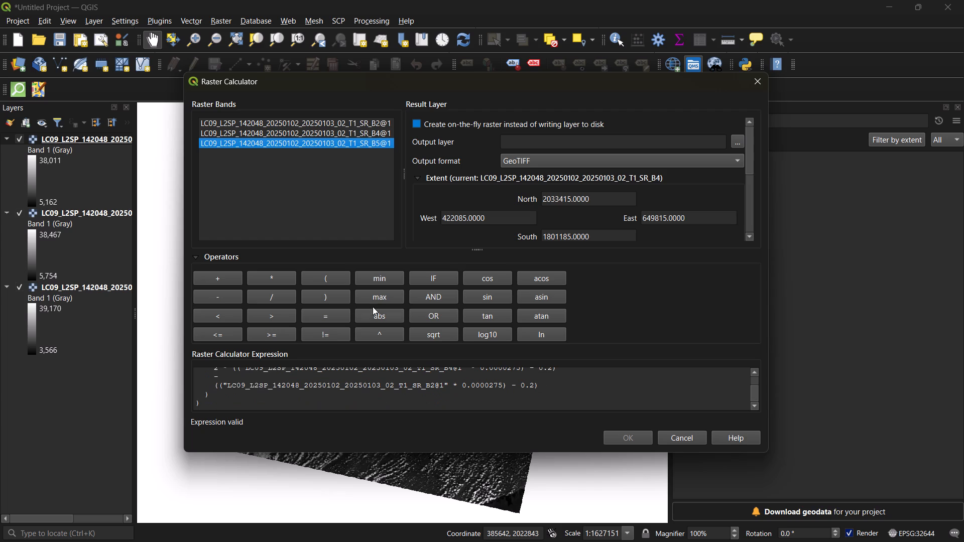
{"action": "left_click", "coordinate": [735, 143]}
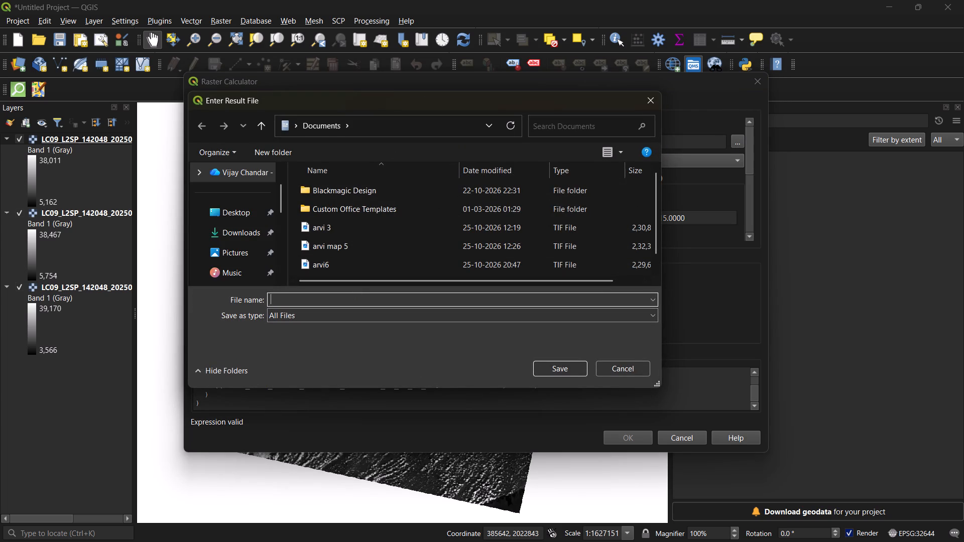
Name the output raster arvi 7 in the Documents folder and run the ARVI calculation.
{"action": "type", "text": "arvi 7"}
{"action": "left_click", "coordinate": [571, 372]}
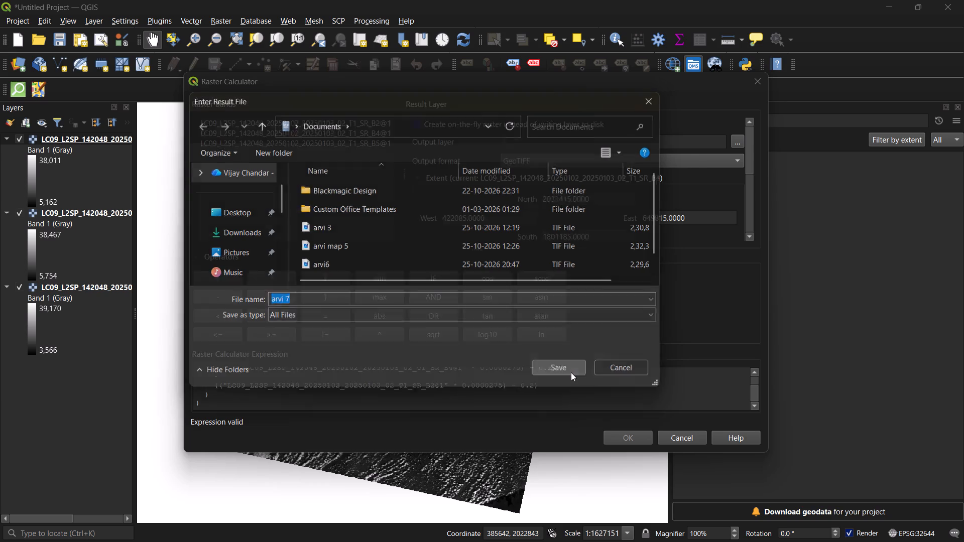
{"action": "left_click", "coordinate": [621, 434]}
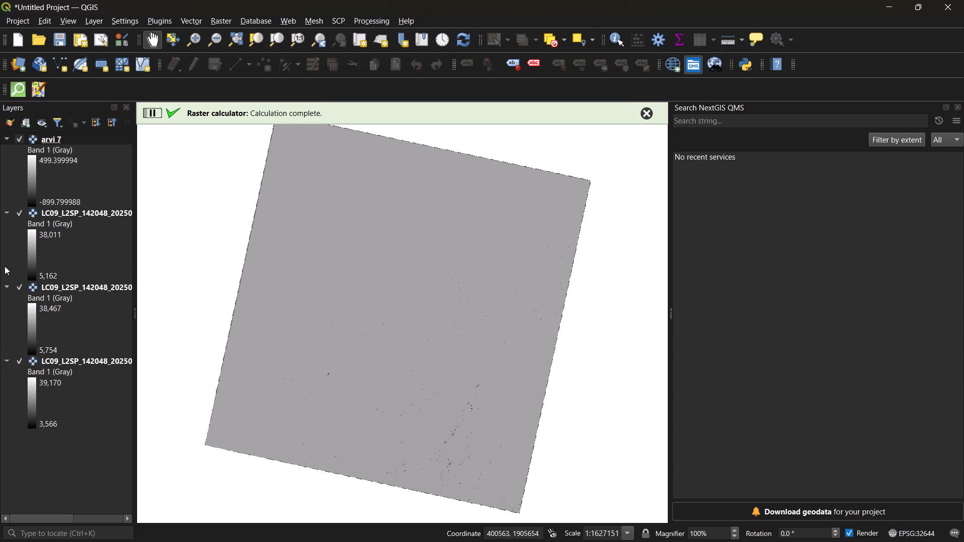
Open the symbology properties of the arvi 7 layer.
{"action": "double_click", "coordinate": [54, 134]}
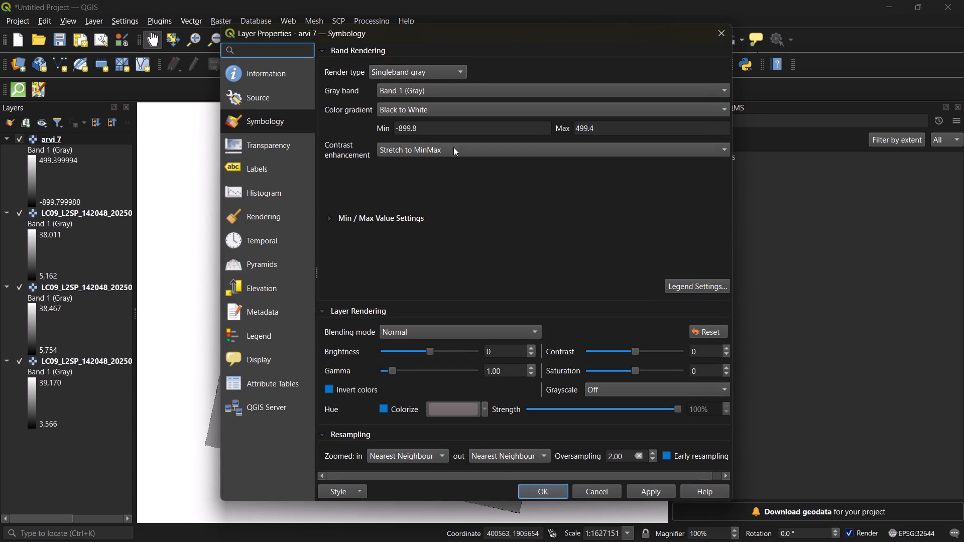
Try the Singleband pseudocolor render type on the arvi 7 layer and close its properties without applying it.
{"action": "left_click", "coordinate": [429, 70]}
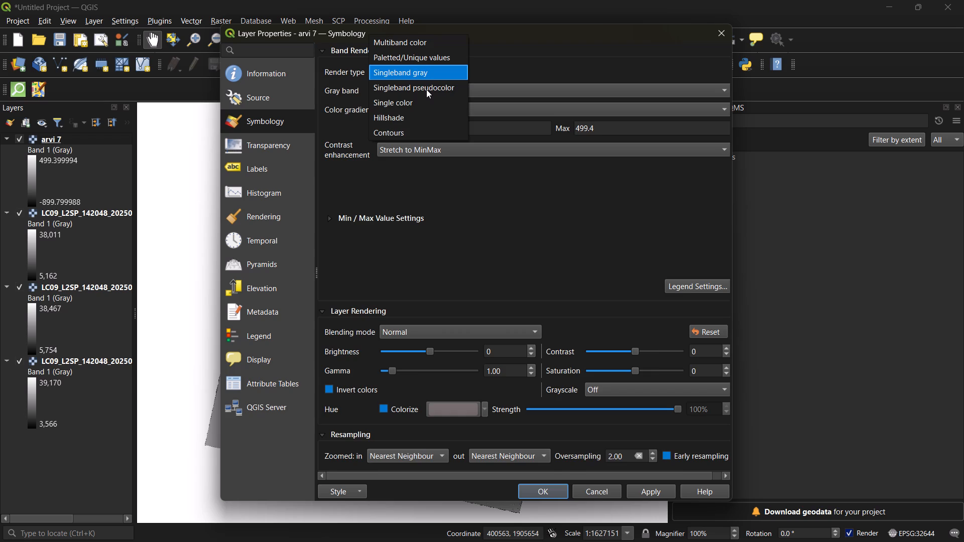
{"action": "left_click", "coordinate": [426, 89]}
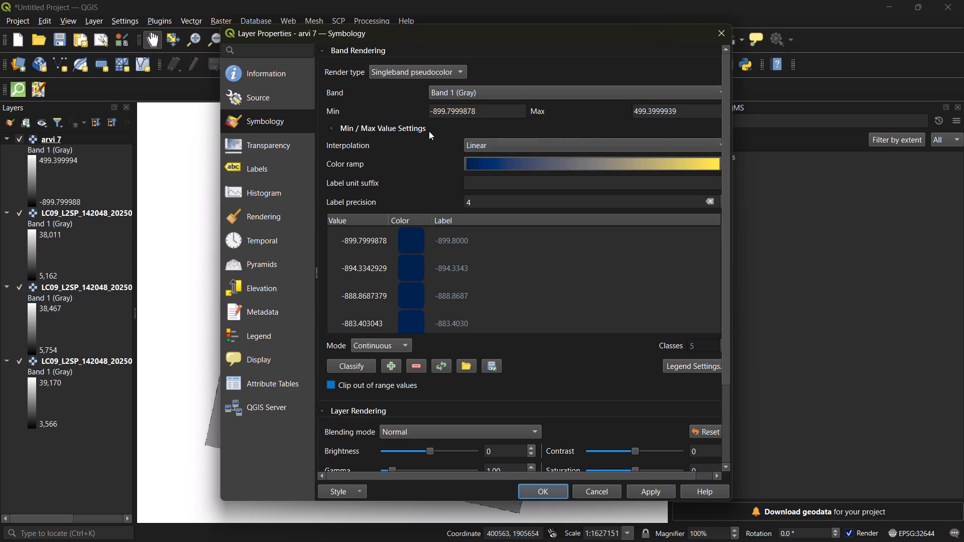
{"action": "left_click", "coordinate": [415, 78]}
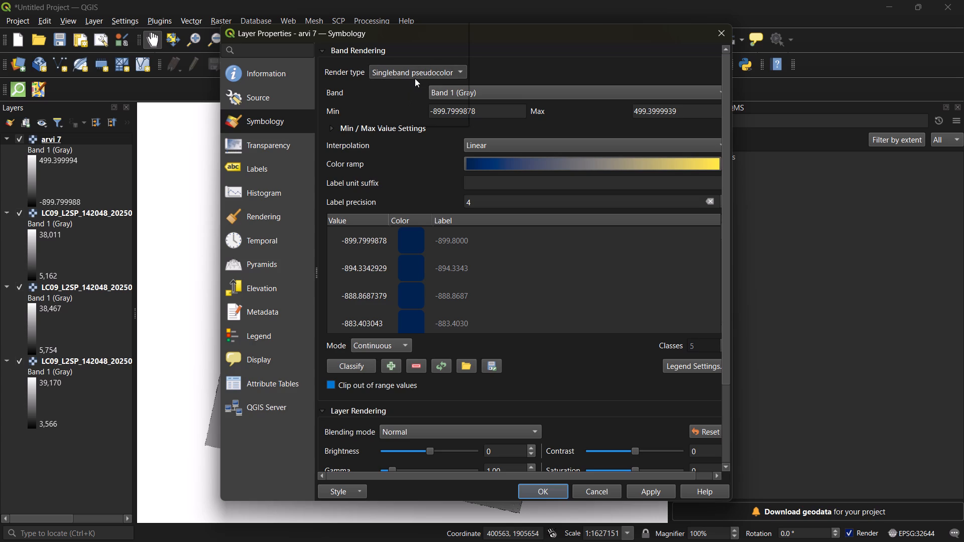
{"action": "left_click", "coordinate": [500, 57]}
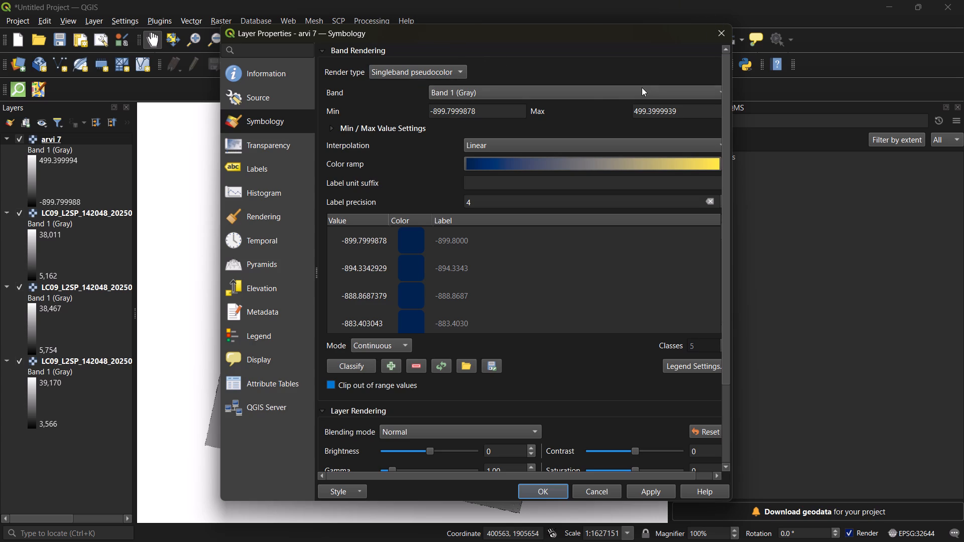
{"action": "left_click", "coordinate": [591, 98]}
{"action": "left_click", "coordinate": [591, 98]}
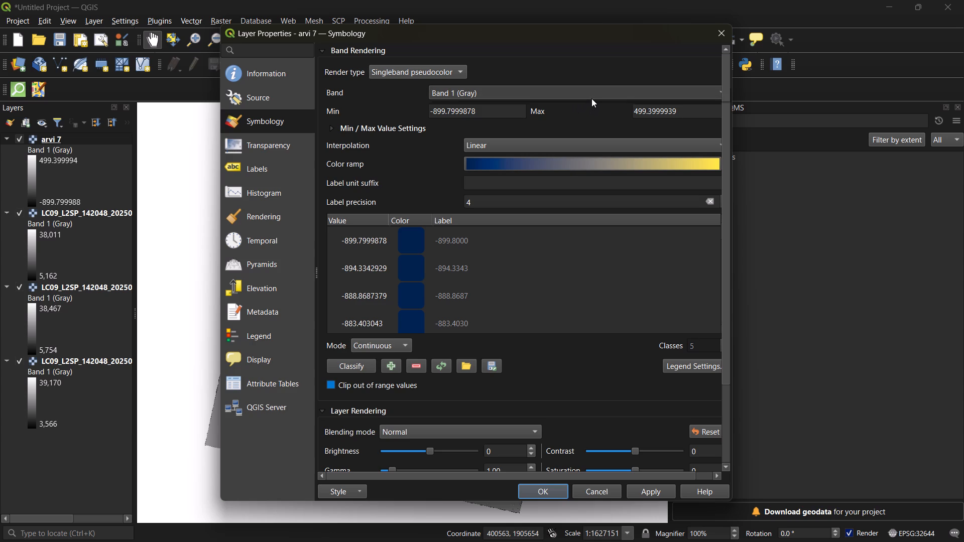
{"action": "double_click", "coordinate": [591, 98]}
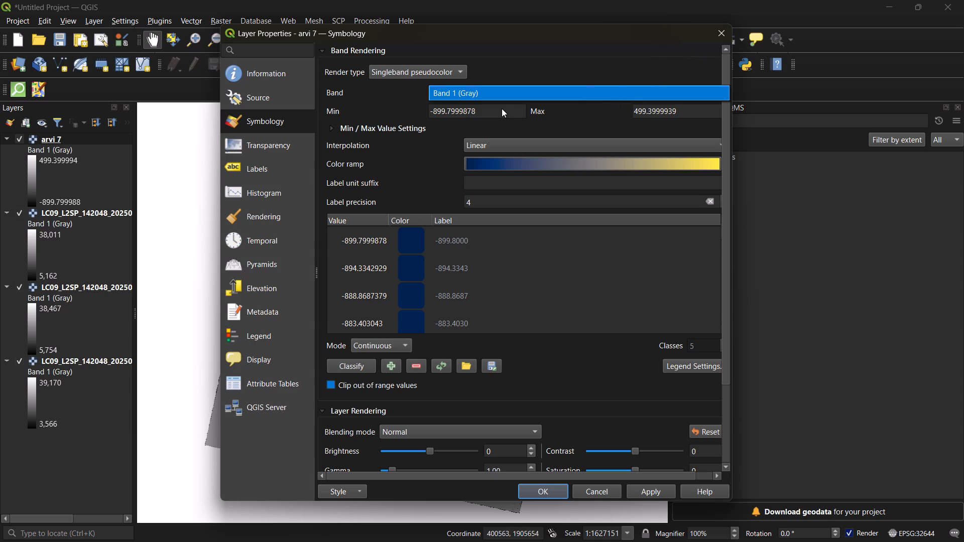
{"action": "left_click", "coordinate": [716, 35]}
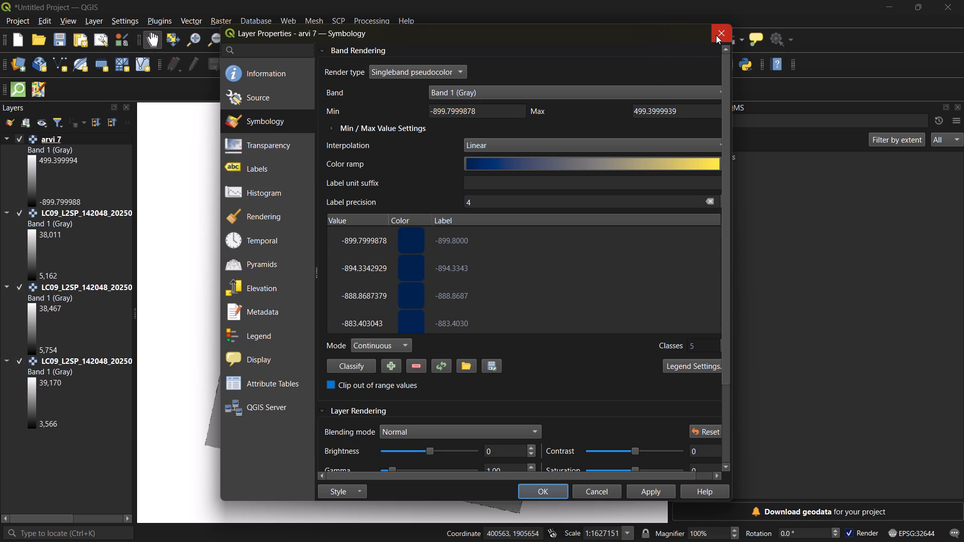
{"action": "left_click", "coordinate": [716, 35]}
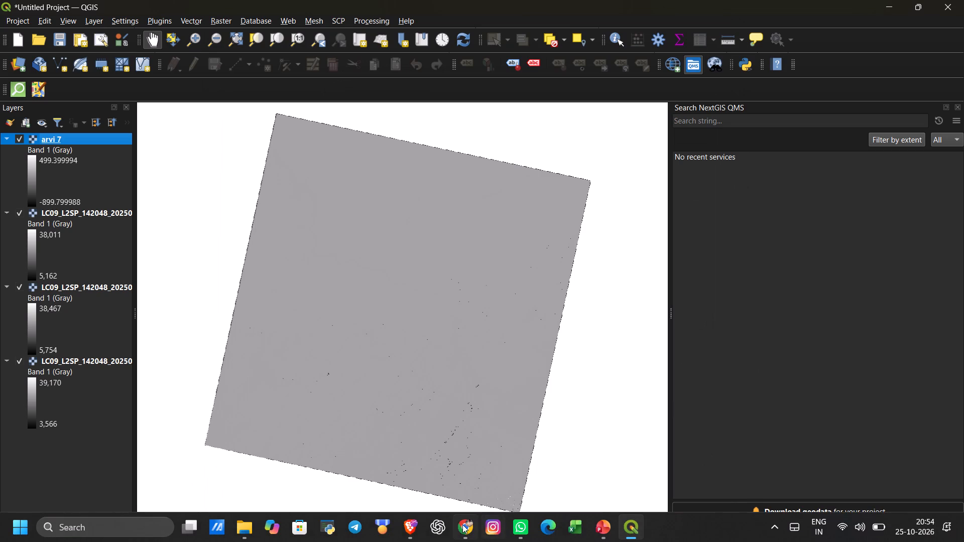
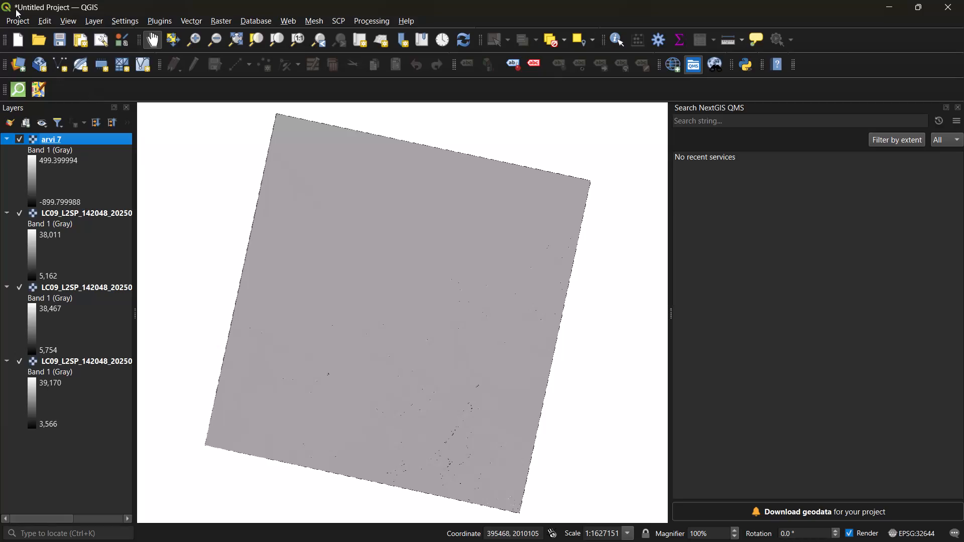
Open the arvi 5 project from the arvi caluculation folder, discarding the current untitled project's changes.
{"action": "left_click", "coordinate": [14, 18]}
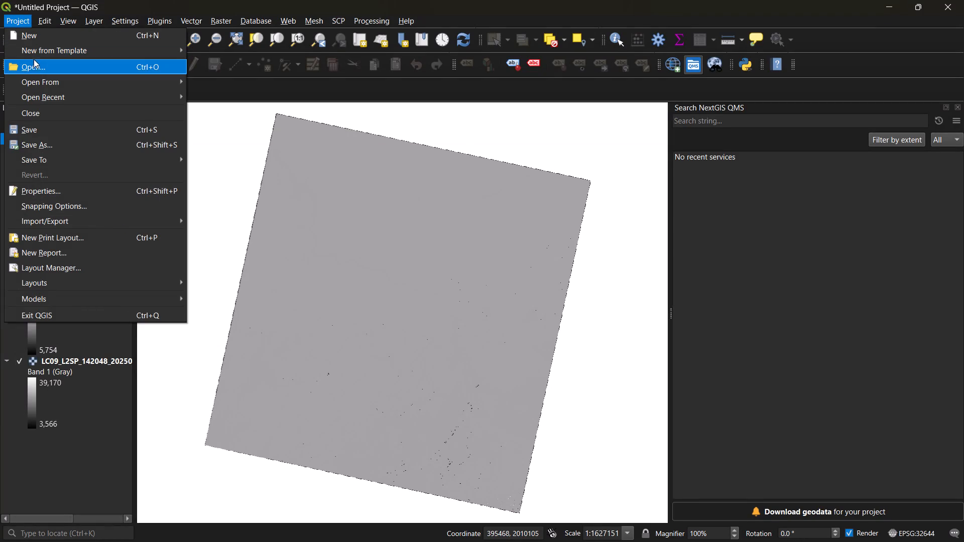
{"action": "left_click", "coordinate": [34, 62]}
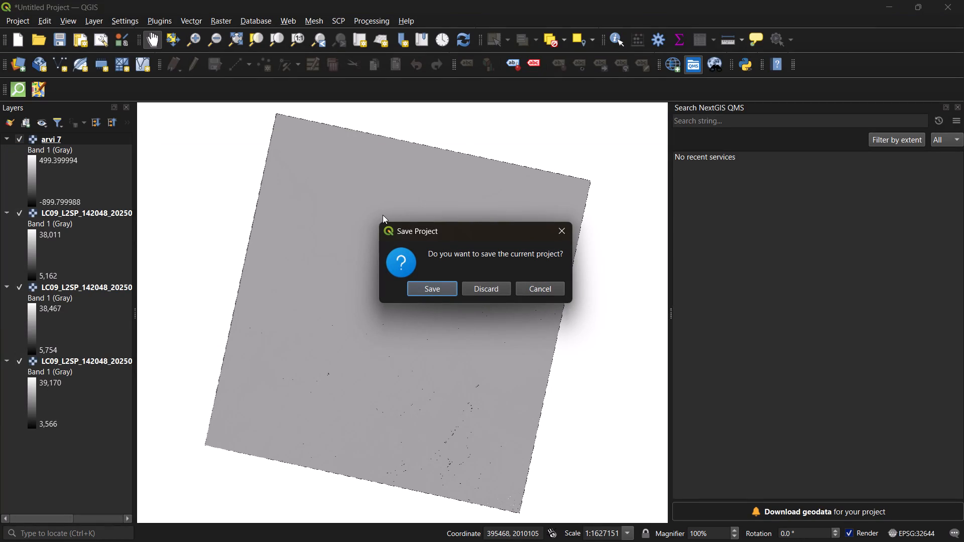
{"action": "left_click", "coordinate": [481, 285]}
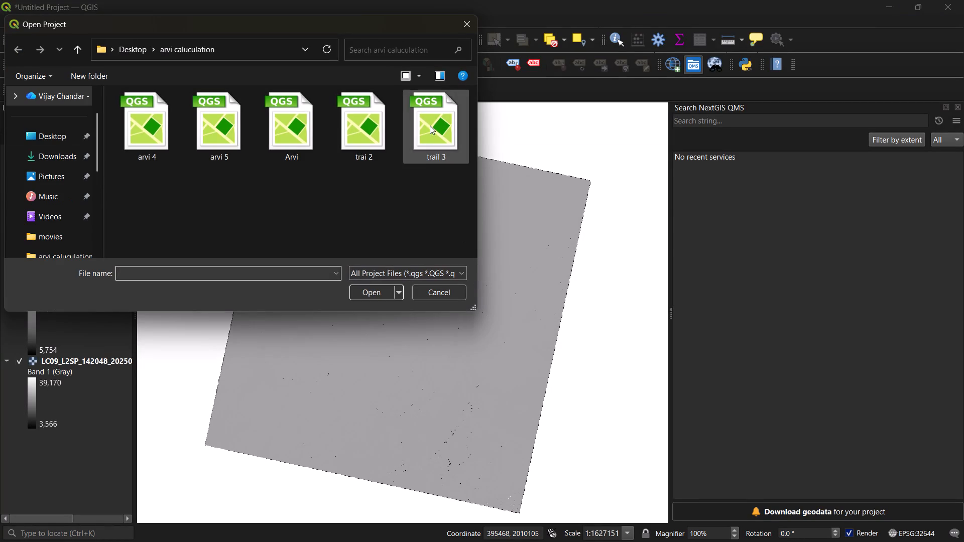
{"action": "double_click", "coordinate": [230, 116]}
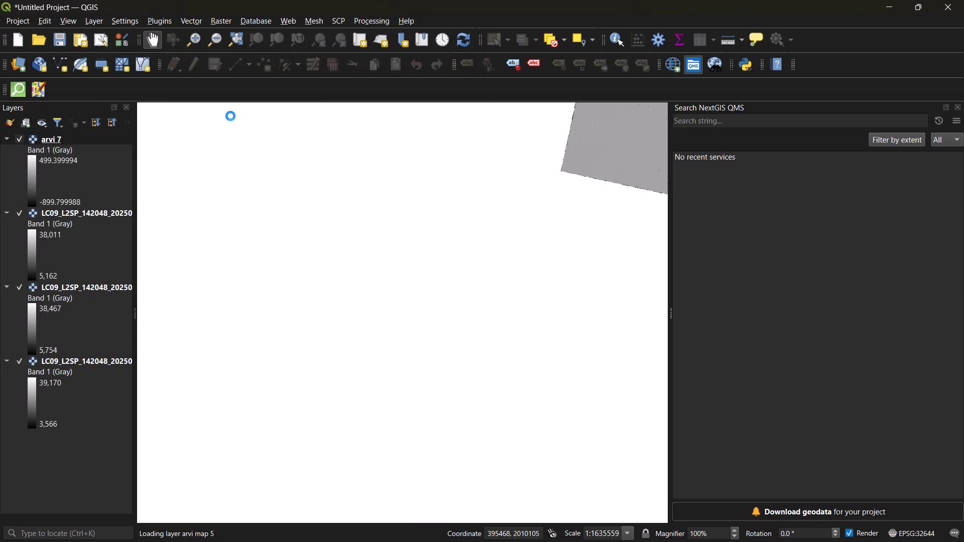
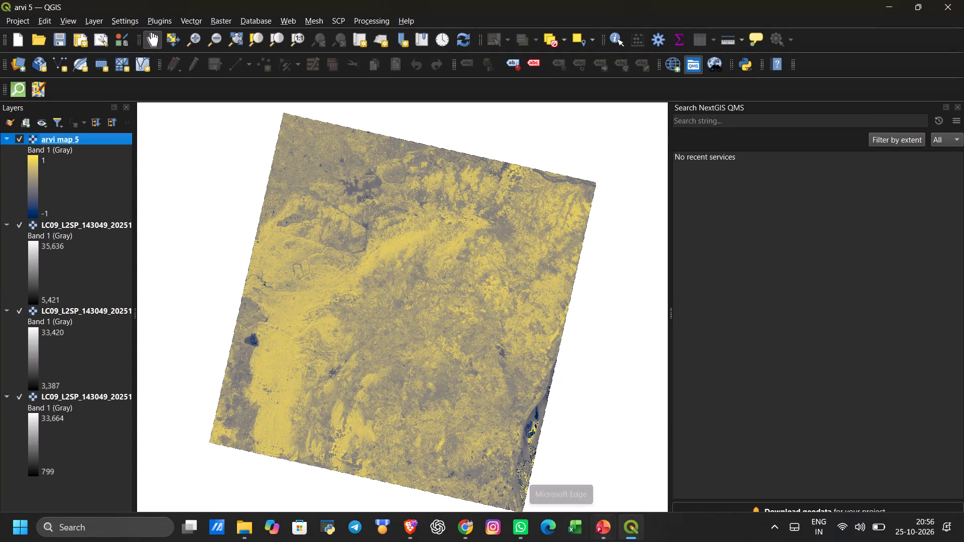
Switch to EarthExplorer in Chrome, leave the submitted order page for the data set search, and close the Bulk Download Web Application.
{"action": "left_click", "coordinate": [468, 532]}
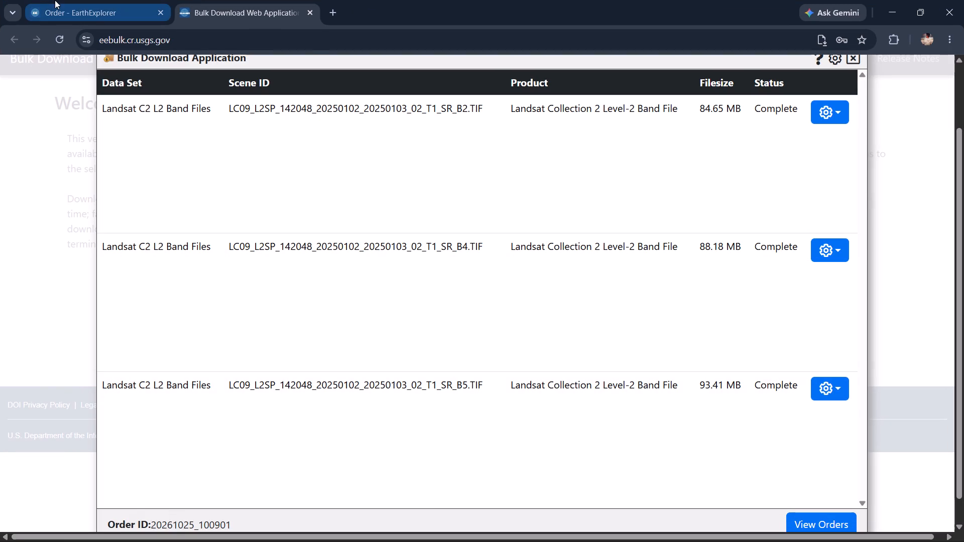
{"action": "left_click", "coordinate": [43, 9]}
{"action": "scroll", "coordinate": [158, 204], "scroll_direction": "up", "scroll_amount": 6}
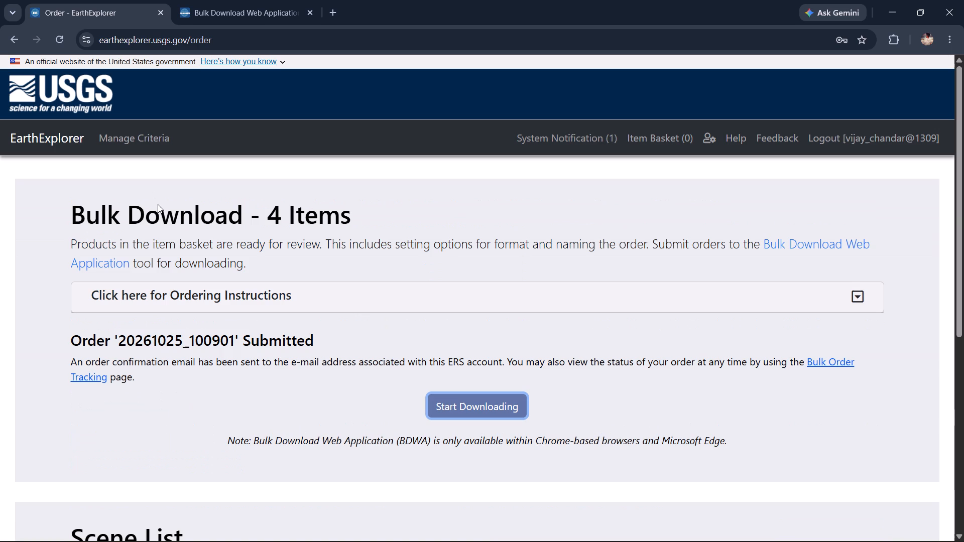
{"action": "left_click", "coordinate": [12, 39]}
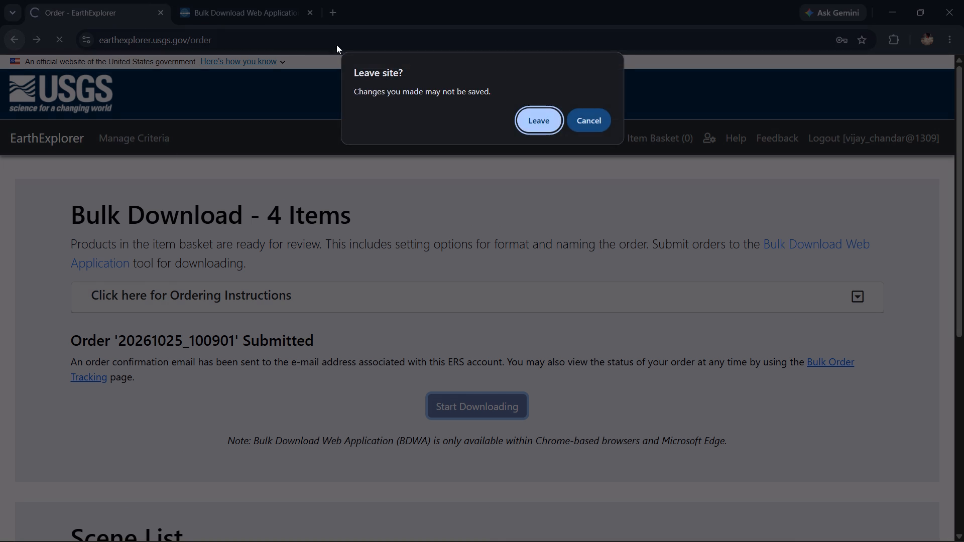
{"action": "left_click", "coordinate": [541, 130]}
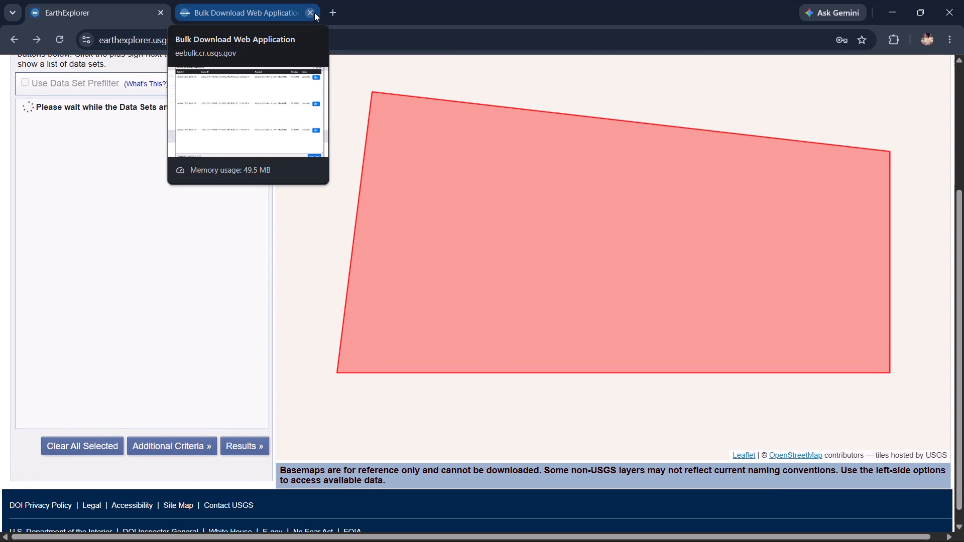
{"action": "left_click", "coordinate": [314, 13]}
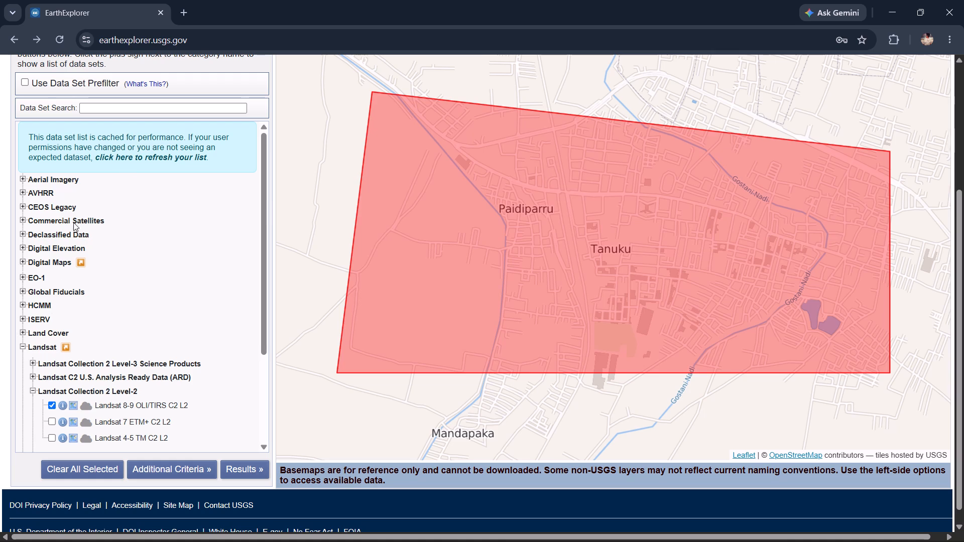
Return to the search criteria, find the Gautami Godavari river near Ravulapalem on the map, and remove all polygon coordinates.
{"action": "scroll", "coordinate": [44, 84], "scroll_direction": "up", "scroll_amount": 1}
{"action": "left_click", "coordinate": [41, 105]}
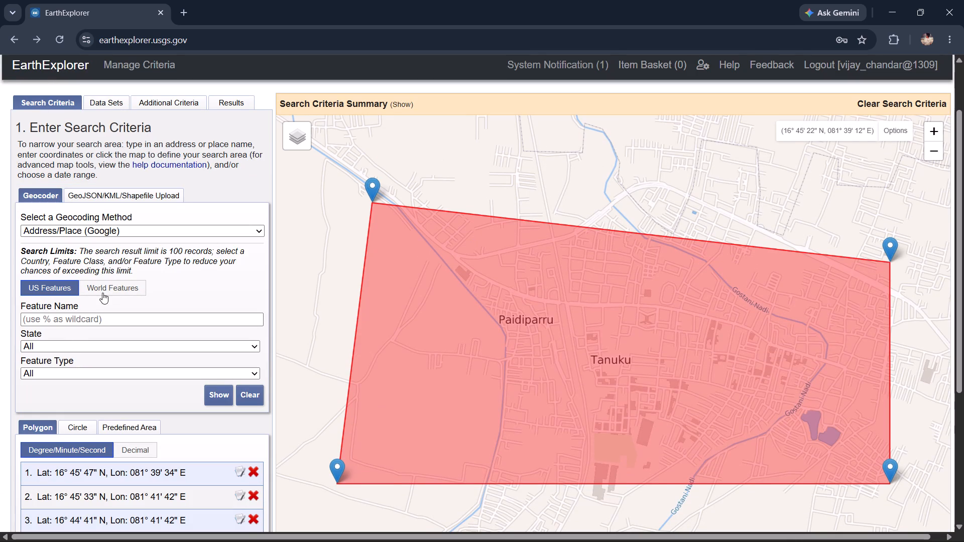
{"action": "left_click", "coordinate": [156, 228]}
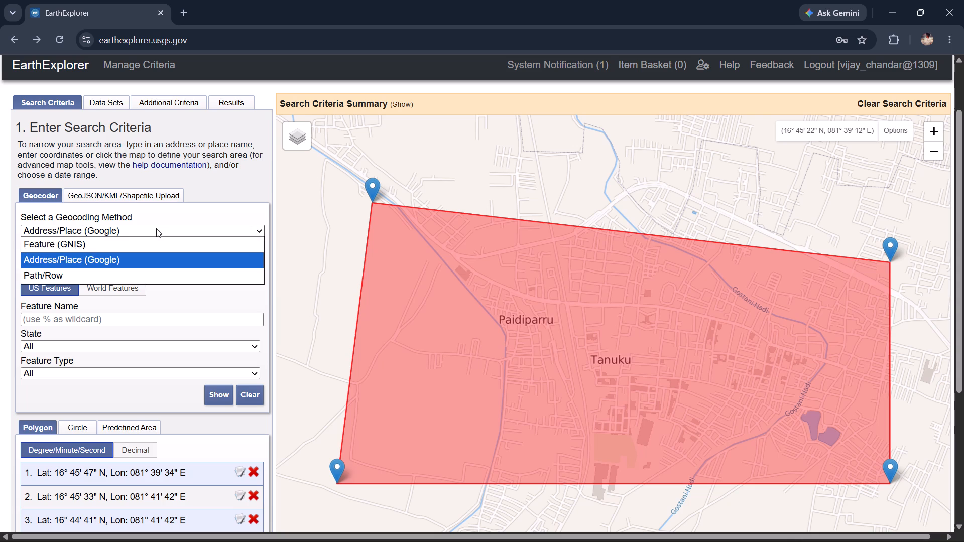
{"action": "left_click", "coordinate": [138, 256]}
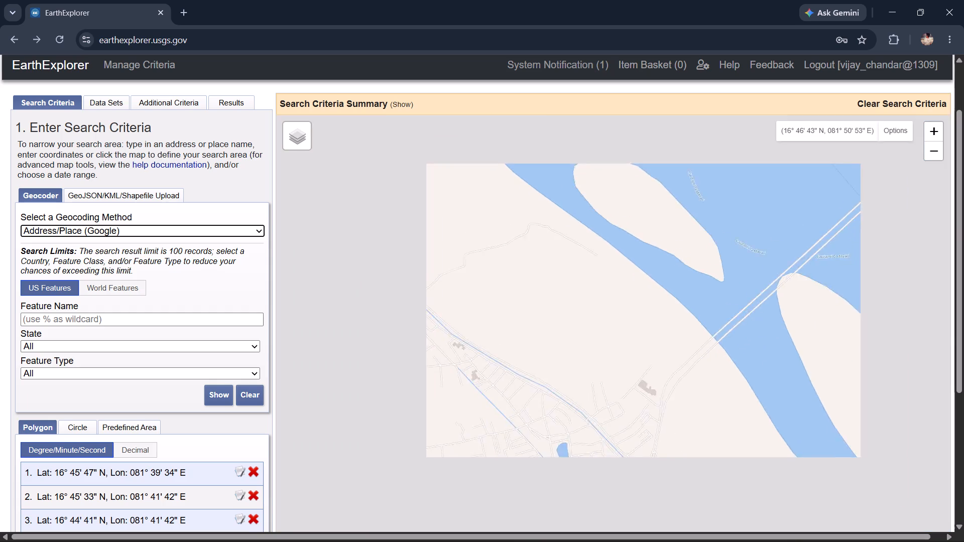
{"action": "left_click_drag", "start_coordinate": [657, 245], "coordinate": [641, 292]}
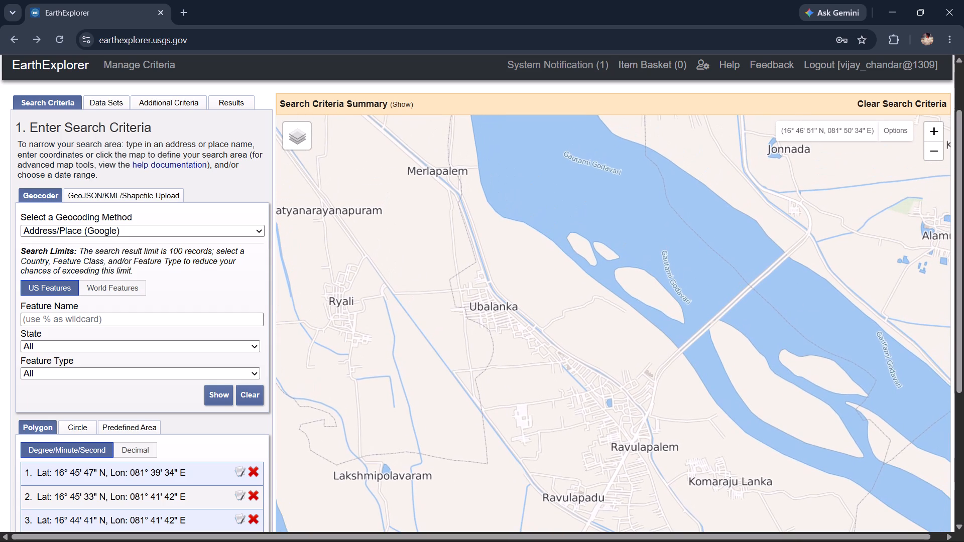
{"action": "left_click_drag", "start_coordinate": [641, 292], "coordinate": [641, 291]}
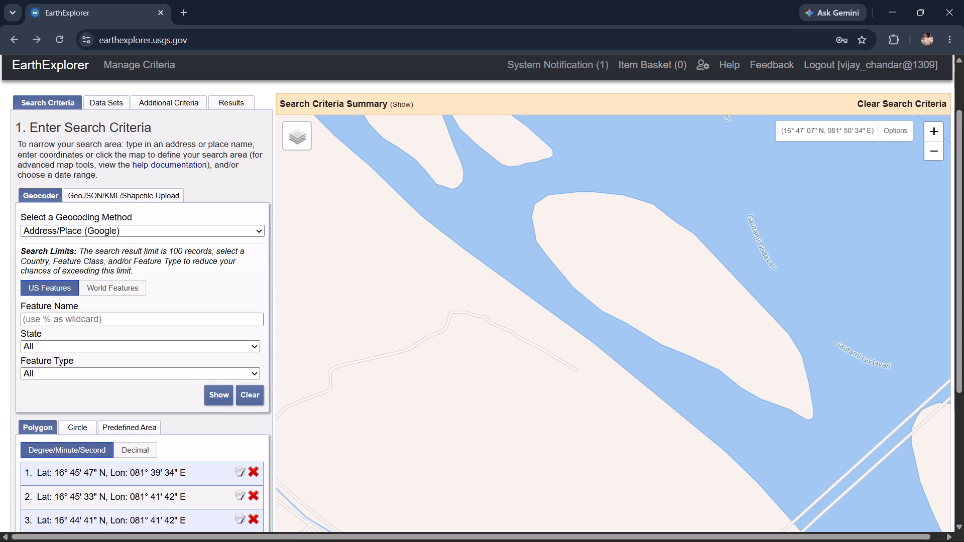
{"action": "left_click", "coordinate": [639, 214]}
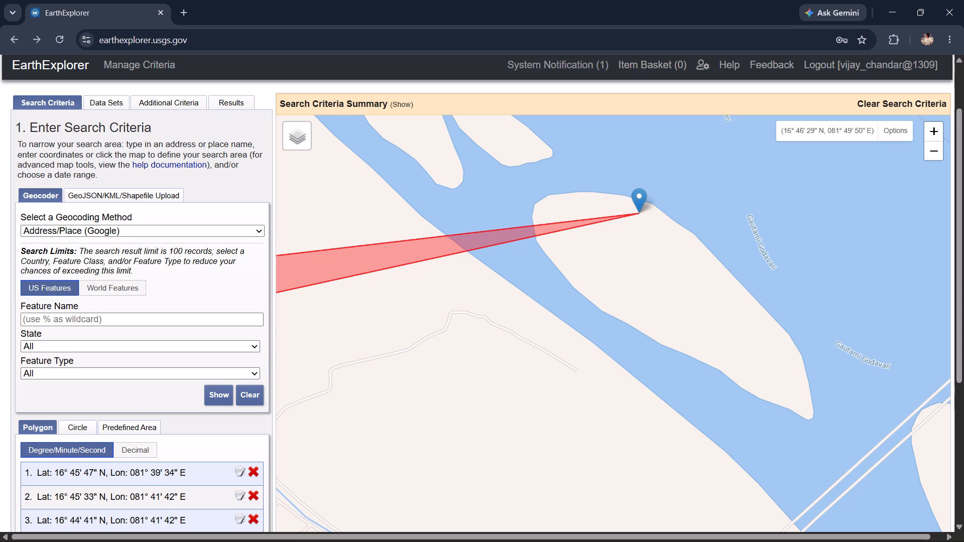
{"action": "scroll", "coordinate": [276, 489], "scroll_direction": "left", "scroll_amount": 1}
{"action": "left_click", "coordinate": [250, 472]}
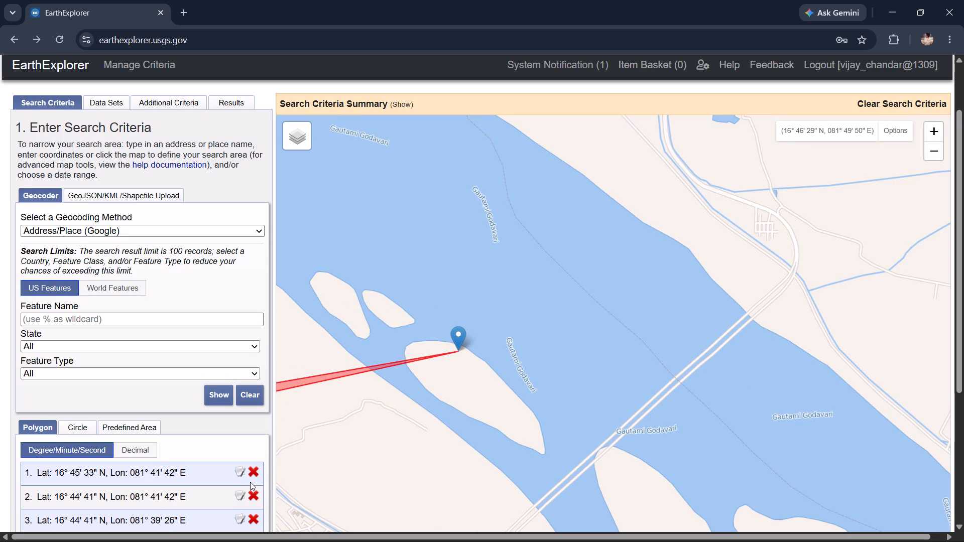
{"action": "left_click", "coordinate": [250, 487]}
{"action": "left_click", "coordinate": [252, 494]}
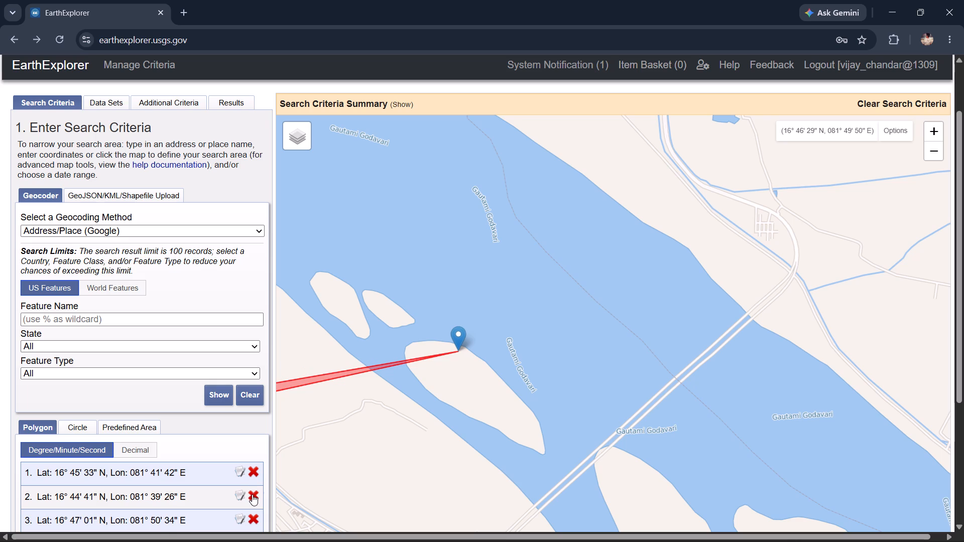
{"action": "left_click", "coordinate": [255, 470]}
{"action": "left_click", "coordinate": [255, 470]}
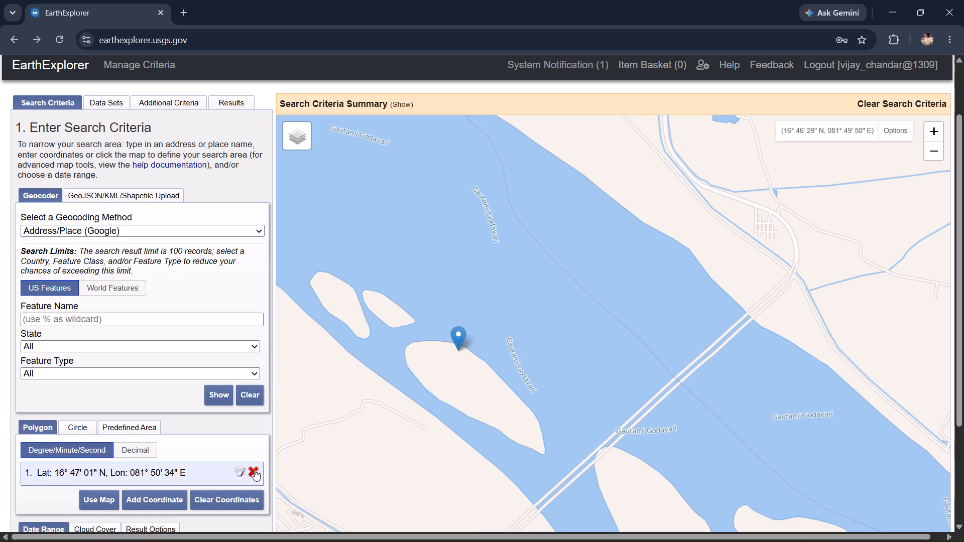
{"action": "left_click", "coordinate": [255, 470]}
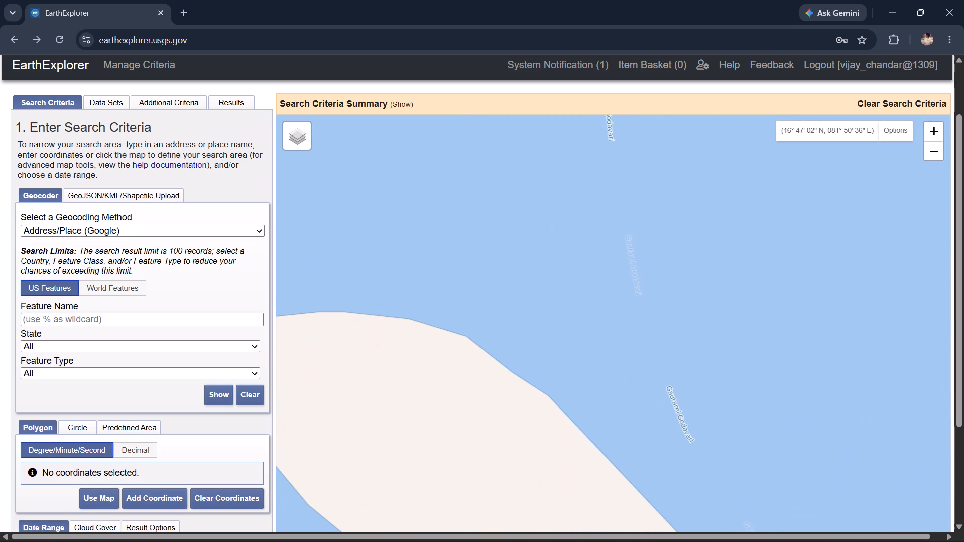
Draw a four-corner search polygon from about 16° 47' 03" N, 081° 50' 30" E, spanning the island's northeast shore and the Gautami Godavari.
{"action": "left_click", "coordinate": [369, 318]}
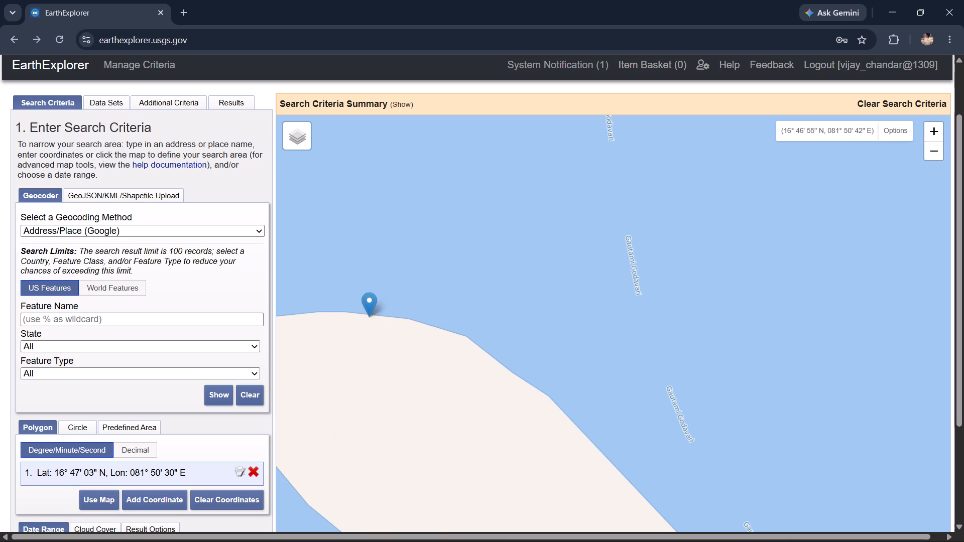
{"action": "left_click", "coordinate": [570, 500]}
{"action": "left_click", "coordinate": [676, 380]}
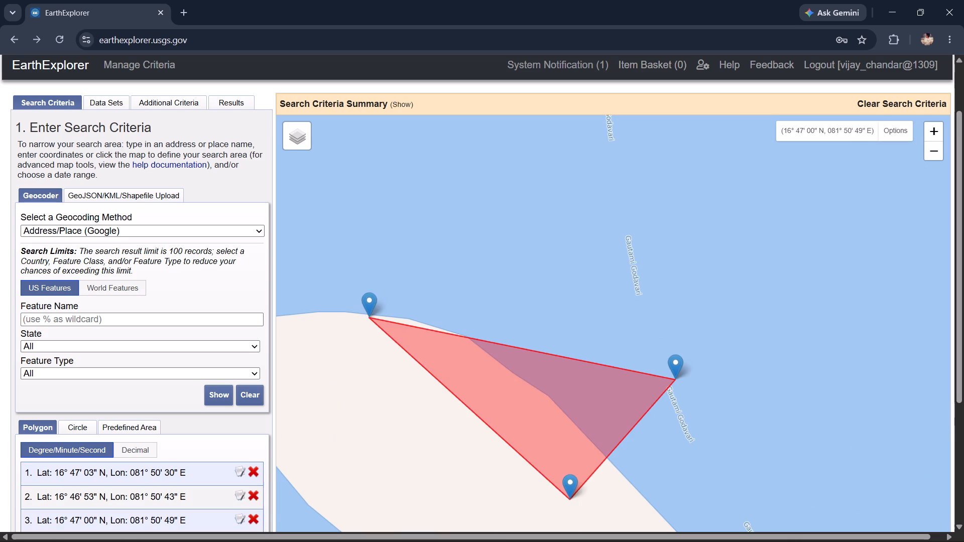
{"action": "left_click", "coordinate": [515, 239]}
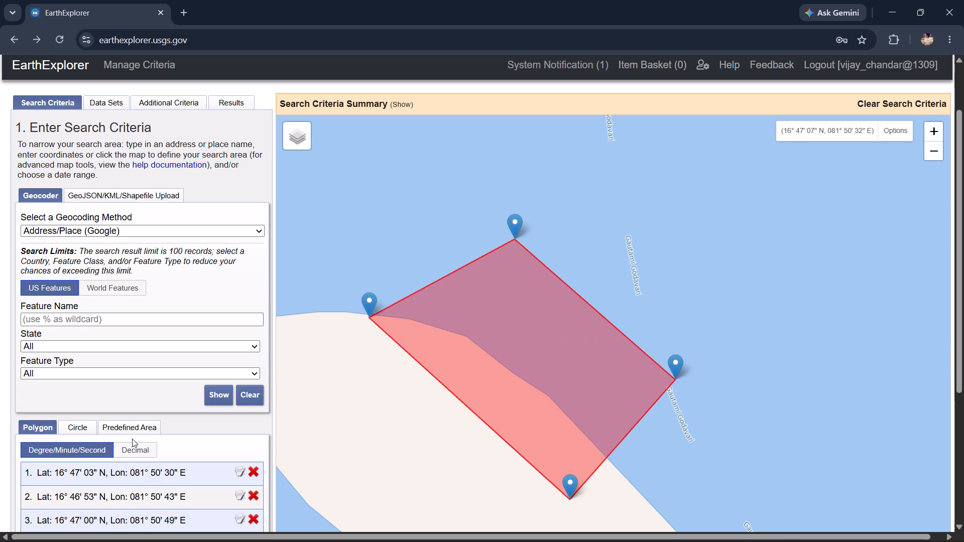
Run the search for the new polygon using the Landsat 8-9 OLI/TIRS C2 L2 data set.
{"action": "scroll", "coordinate": [136, 481], "scroll_direction": "down", "scroll_amount": 3}
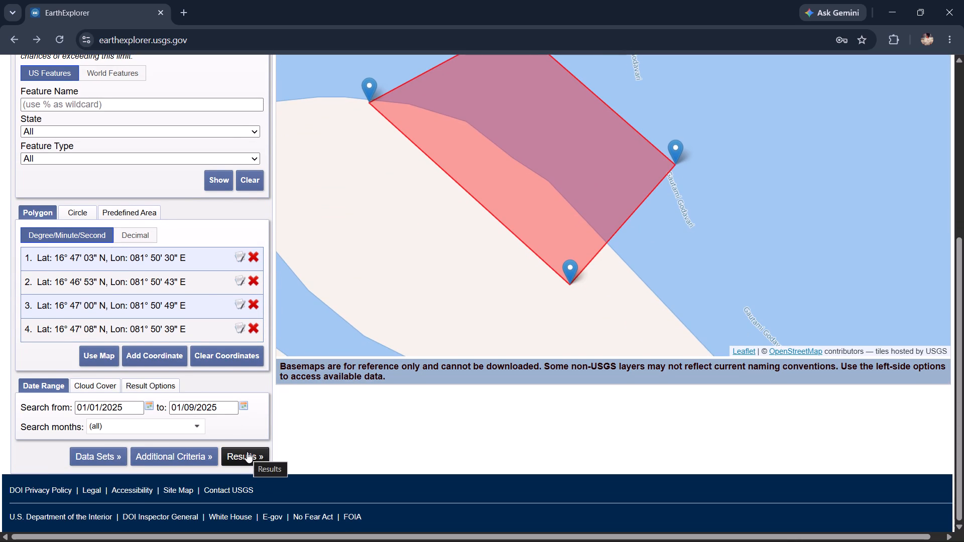
{"action": "left_click", "coordinate": [105, 448]}
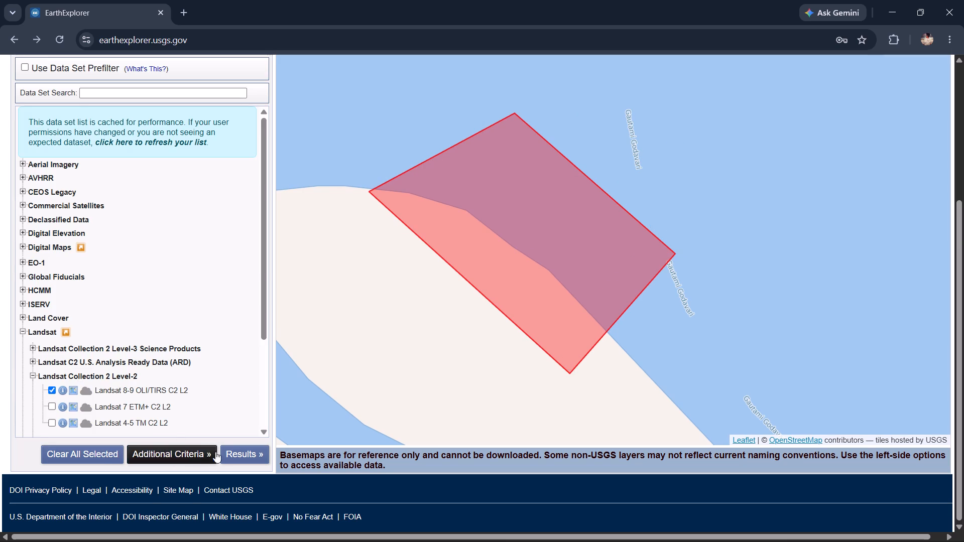
{"action": "left_click", "coordinate": [227, 453]}
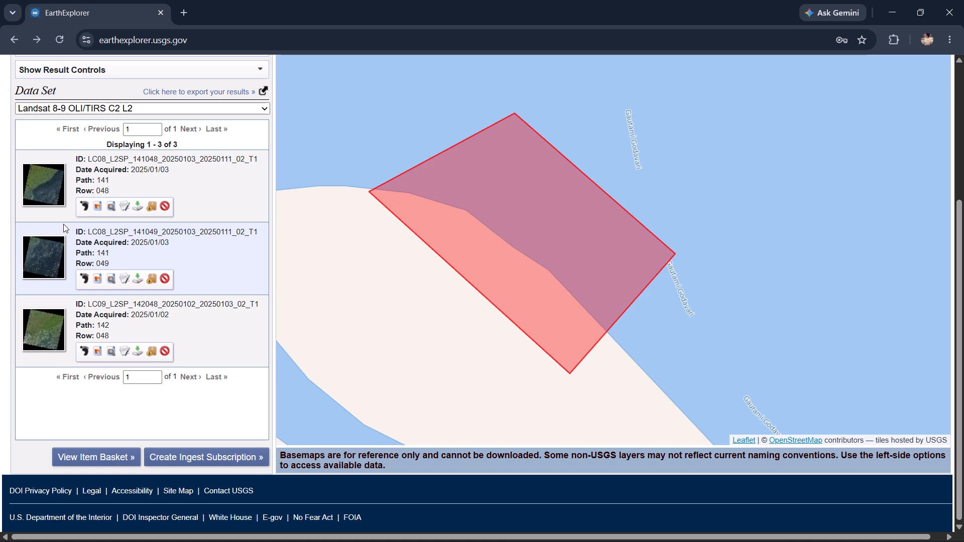
Add scene LC08_L2SP_141048_20250103_20250111_02_T1 to the bulk download basket and start an order from it.
{"action": "left_click", "coordinate": [151, 204]}
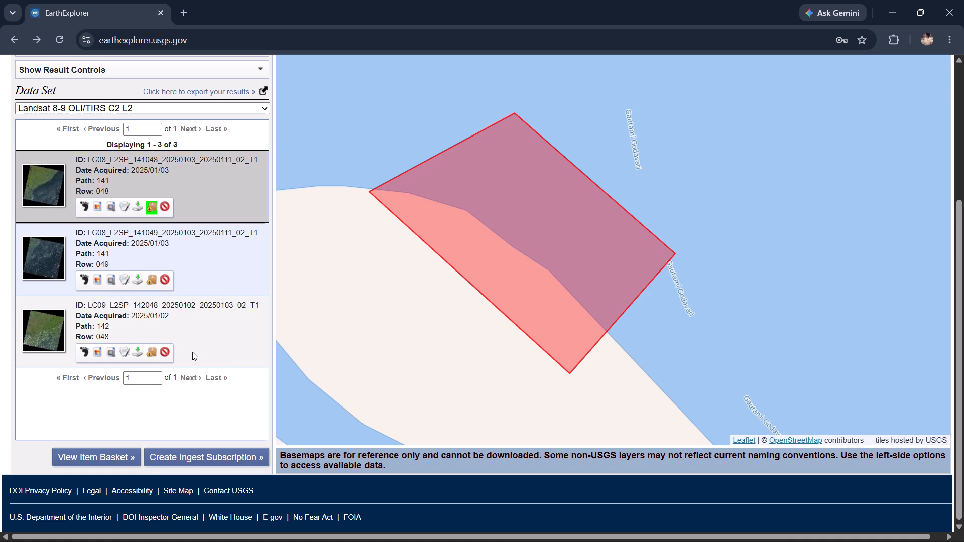
{"action": "left_click", "coordinate": [103, 455]}
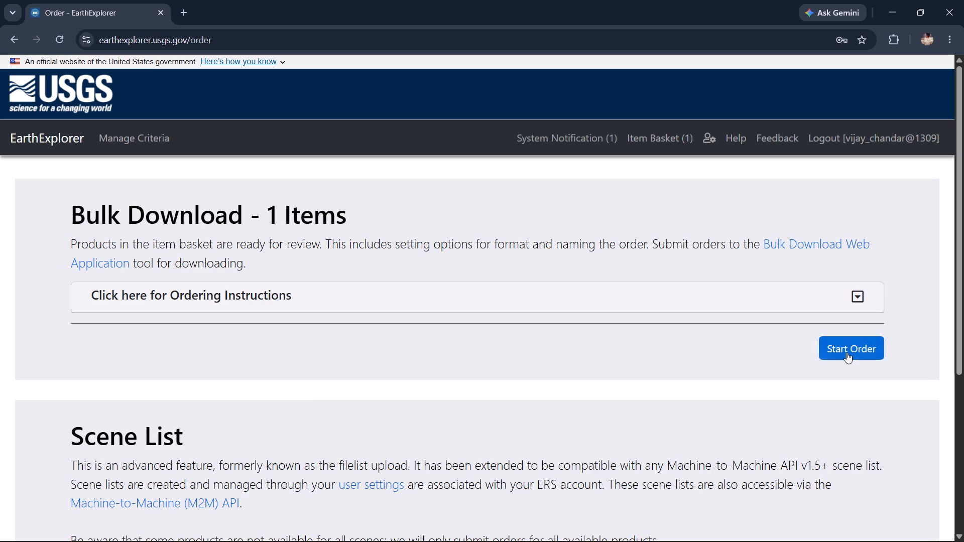
{"action": "left_click", "coordinate": [847, 349]}
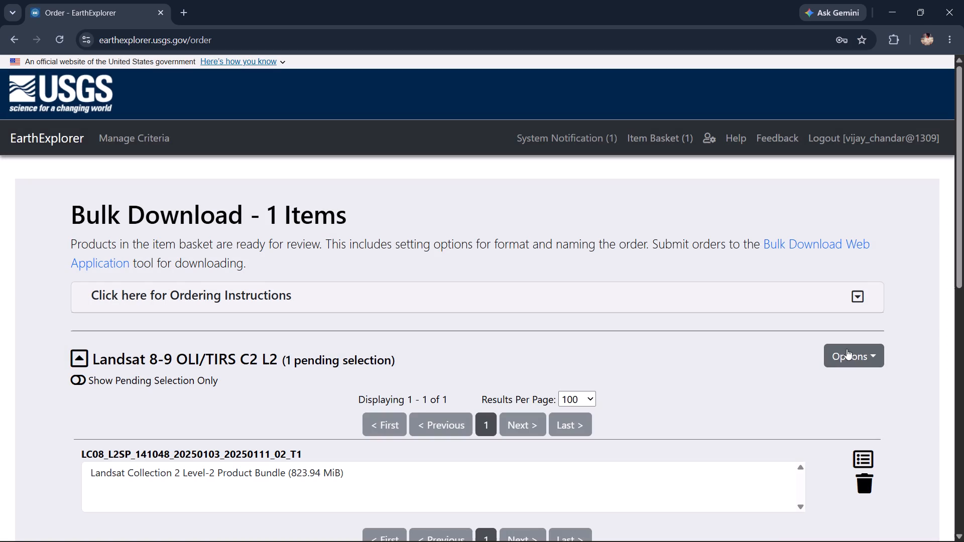
Add only the SR_B2, SR_B4 and SR_B5 TIF files from the scene's Level-2 Surface Reflectance Bands to the bulk order.
{"action": "scroll", "coordinate": [758, 372], "scroll_direction": "down", "scroll_amount": 2}
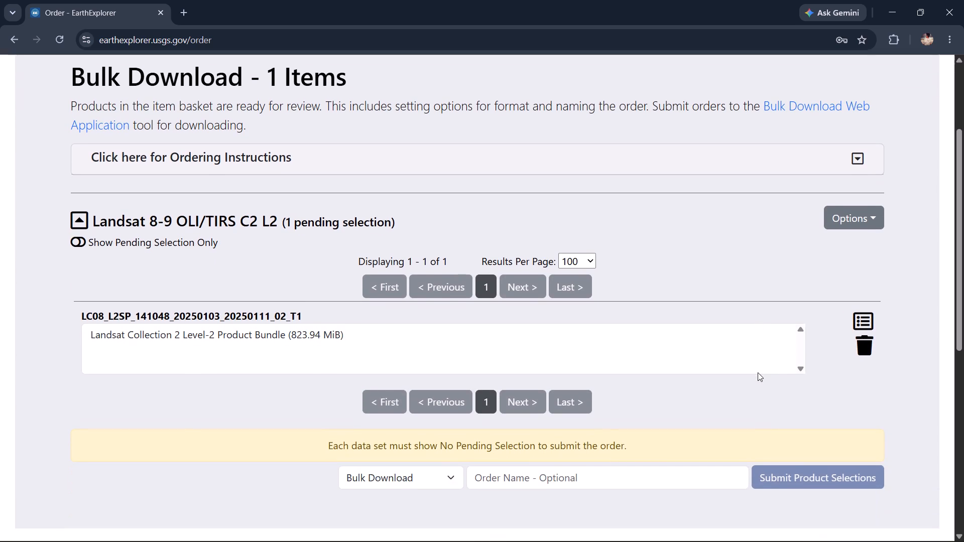
{"action": "left_click", "coordinate": [861, 321]}
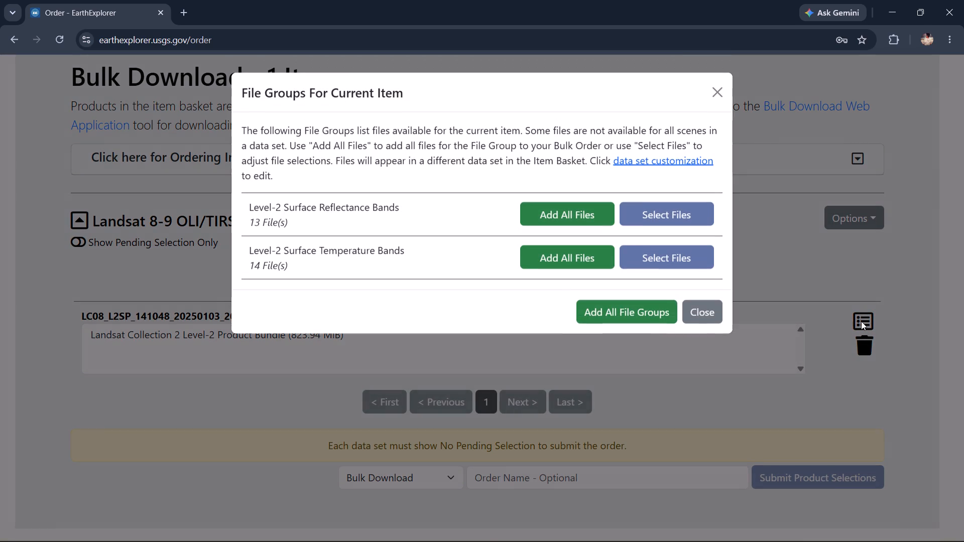
{"action": "left_click", "coordinate": [652, 212]}
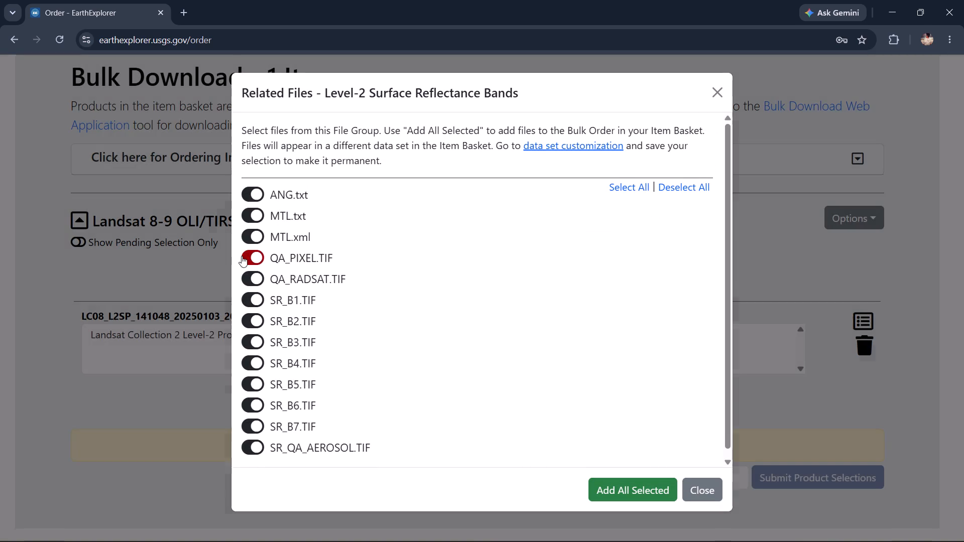
{"action": "left_click", "coordinate": [687, 186]}
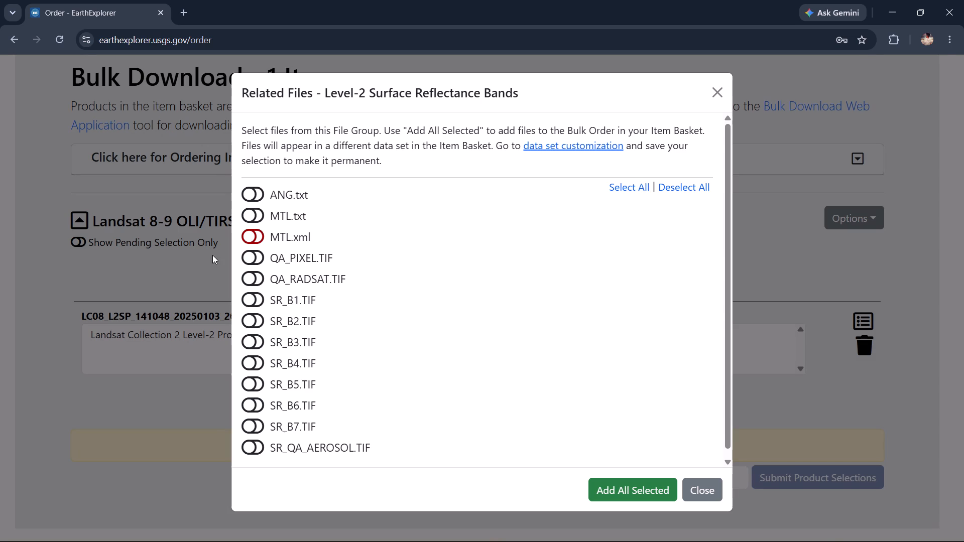
{"action": "left_click", "coordinate": [247, 321]}
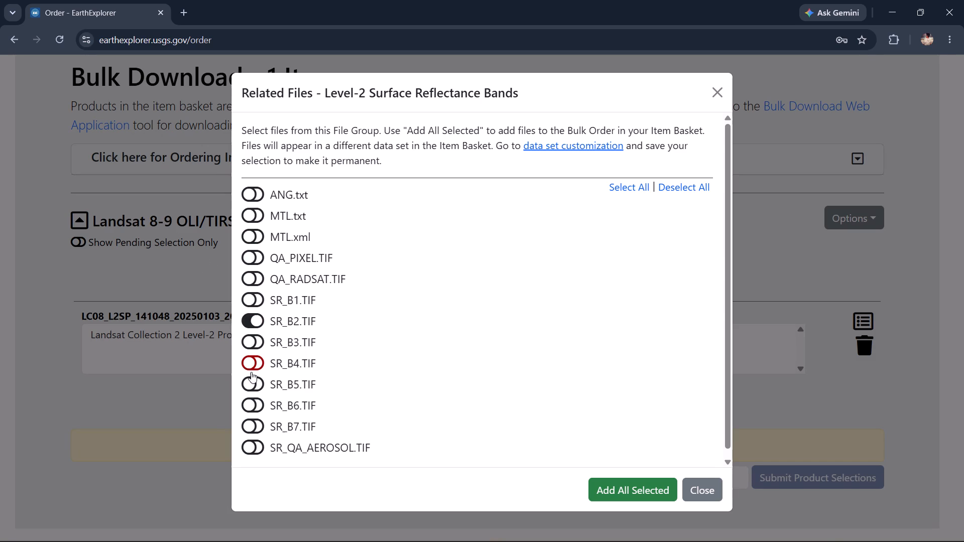
{"action": "left_click", "coordinate": [251, 364]}
{"action": "left_click", "coordinate": [250, 389]}
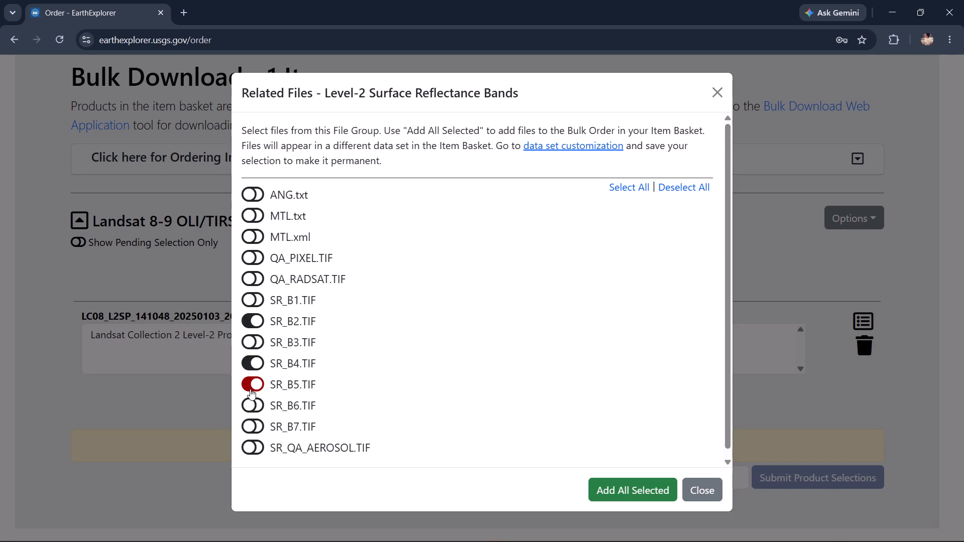
{"action": "left_click", "coordinate": [627, 488]}
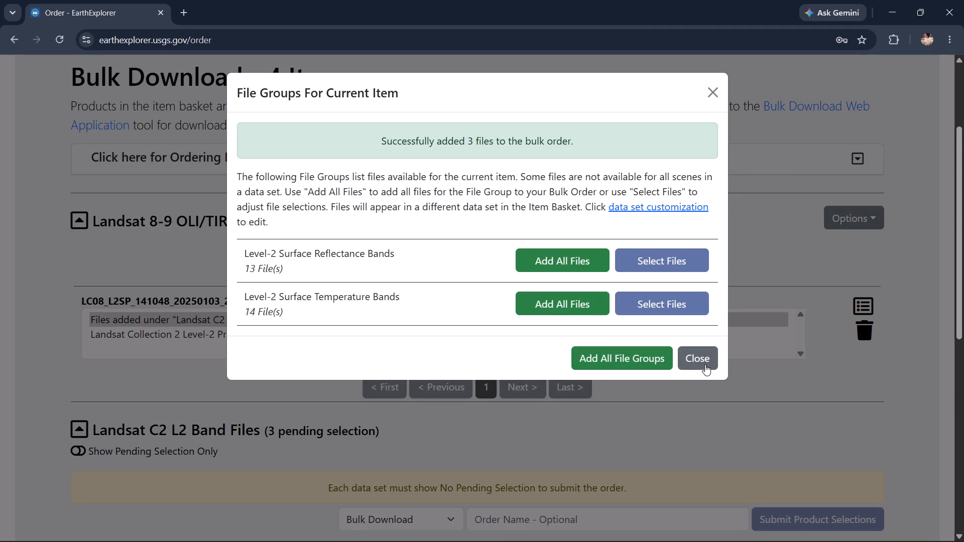
{"action": "left_click", "coordinate": [705, 364]}
Submit the three selected band files as a Bulk Download order without an order name.
{"action": "scroll", "coordinate": [666, 385], "scroll_direction": "down", "scroll_amount": 2}
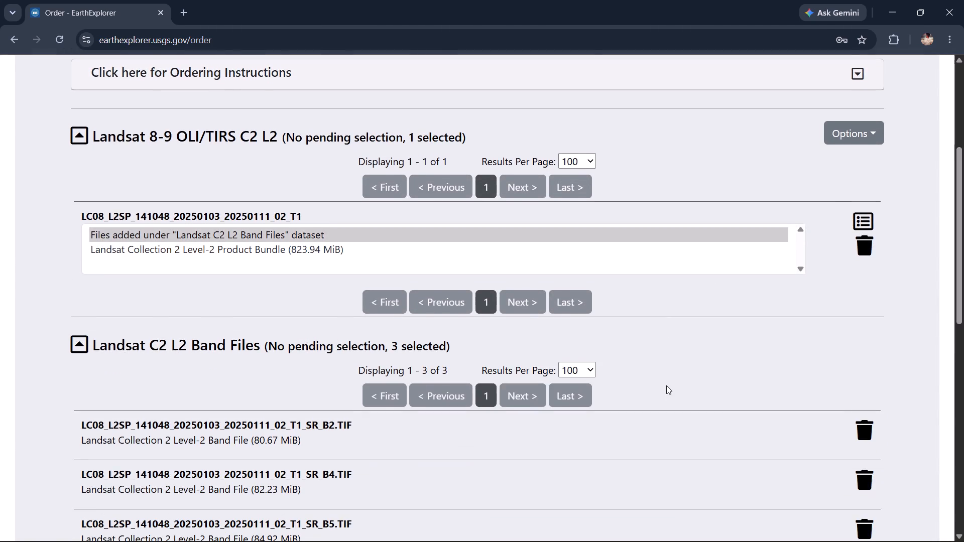
{"action": "scroll", "coordinate": [666, 385], "scroll_direction": "down", "scroll_amount": 3}
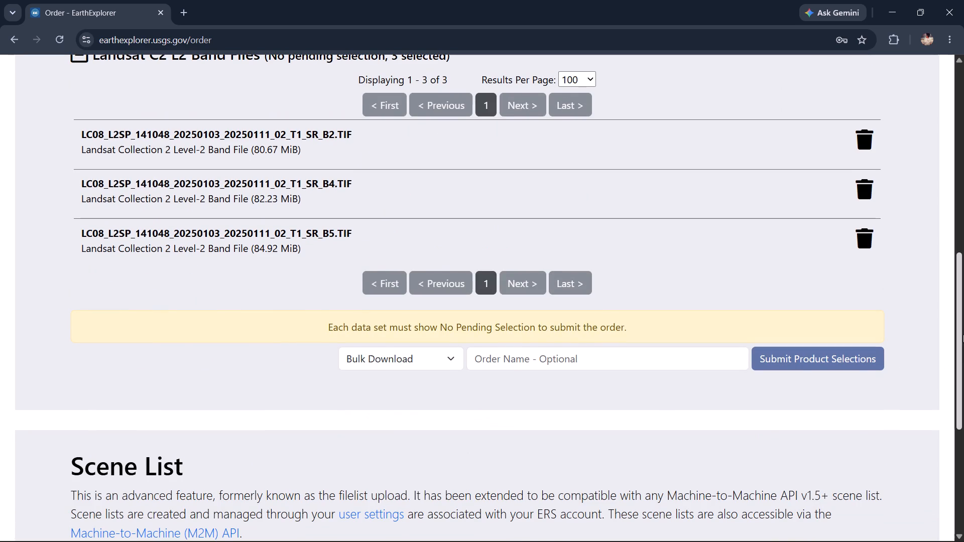
{"action": "left_click", "coordinate": [814, 358]}
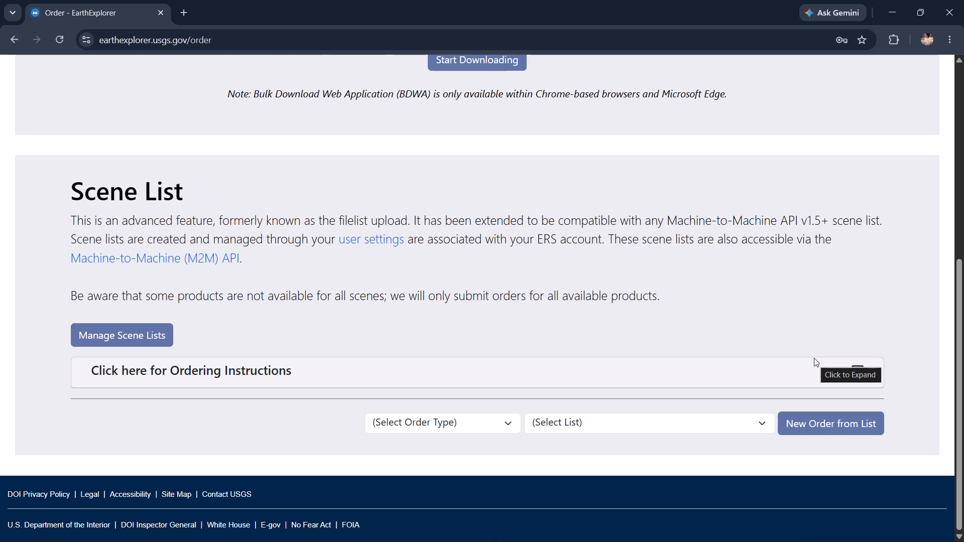
Launch the Bulk Download Web Application from the submitted order and open that order's file list.
{"action": "scroll", "coordinate": [682, 263], "scroll_direction": "up", "scroll_amount": 2}
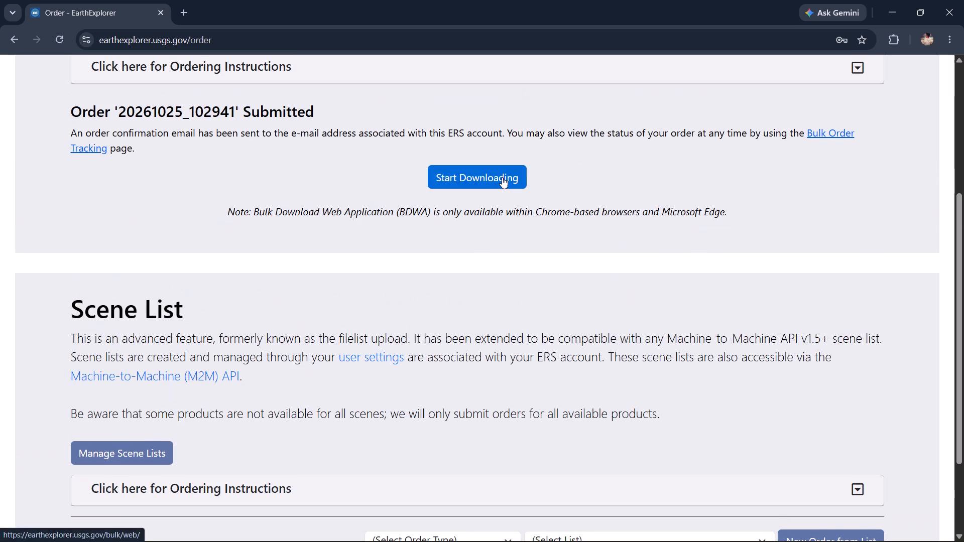
{"action": "left_click", "coordinate": [502, 177]}
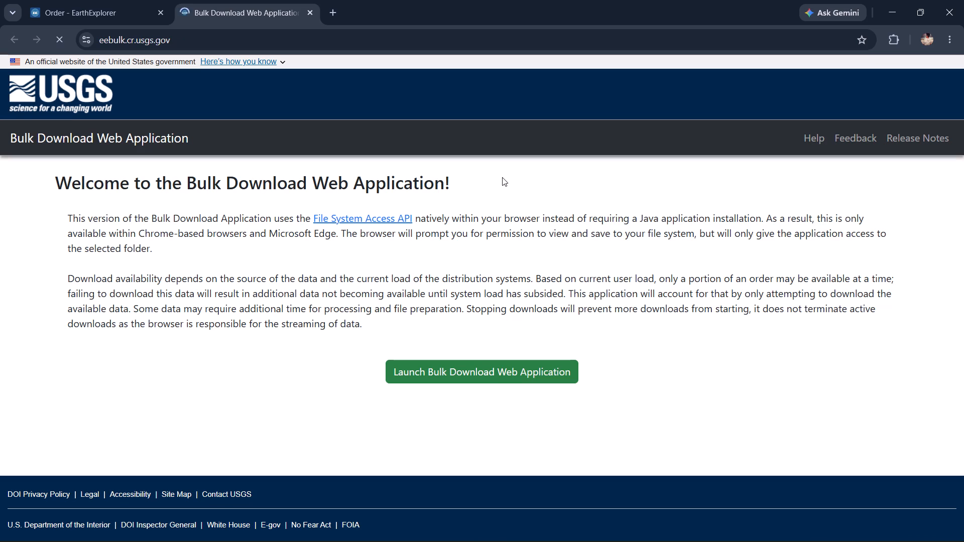
{"action": "left_click", "coordinate": [484, 380]}
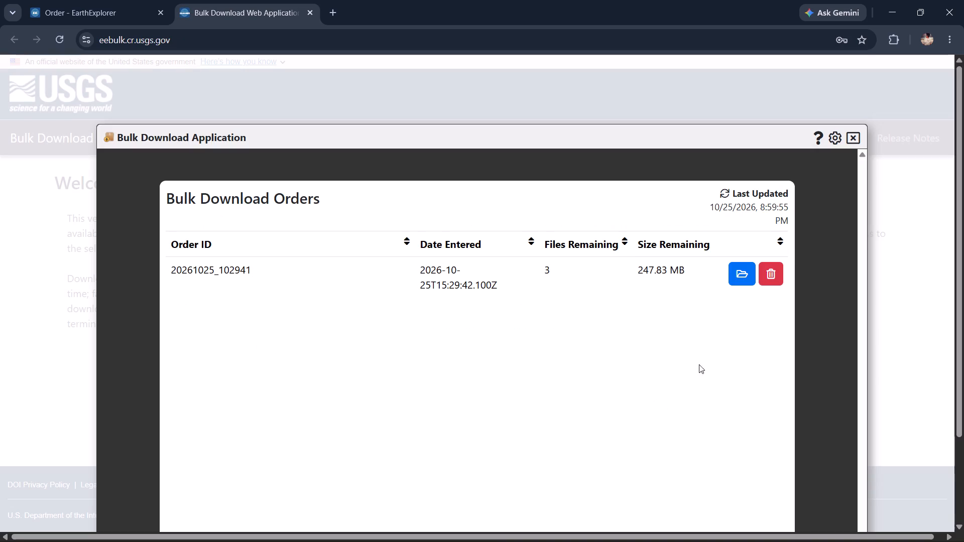
{"action": "left_click", "coordinate": [742, 279]}
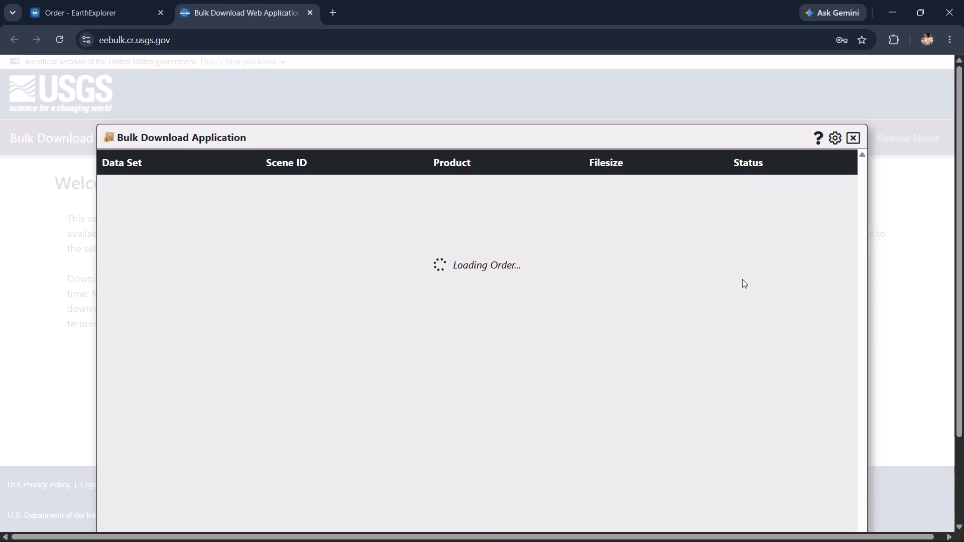
Create a folder named landsat pics 2 inside Desktop > landsat pics and set it as the download destination, granting view and edit access.
{"action": "scroll", "coordinate": [616, 286], "scroll_direction": "down", "scroll_amount": 1}
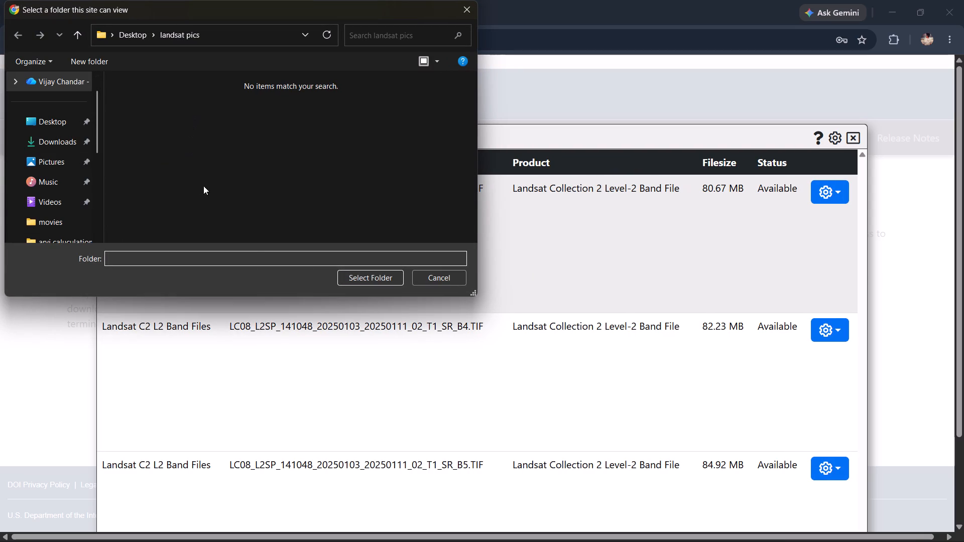
{"action": "left_click", "coordinate": [93, 57]}
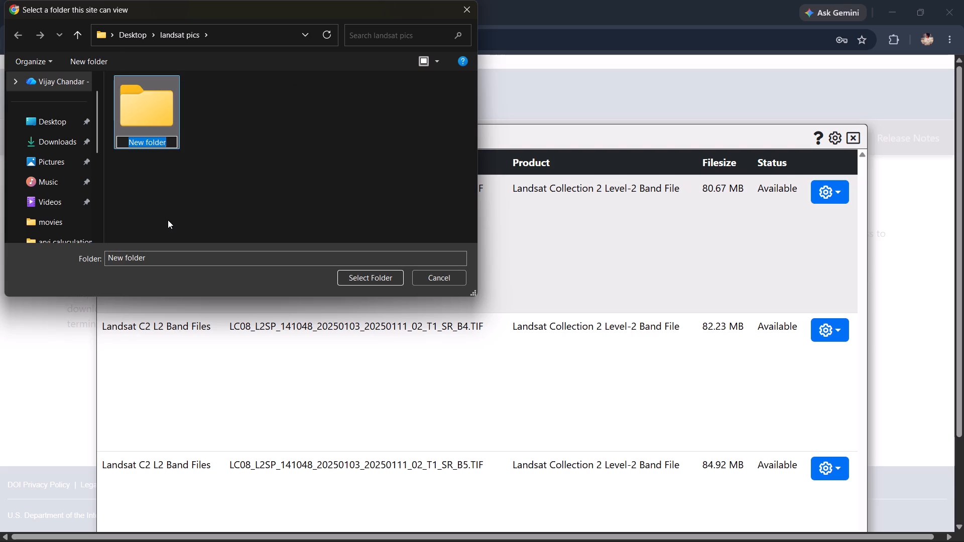
{"action": "type", "text": "landsat pics"}
{"action": "key", "text": "space"}
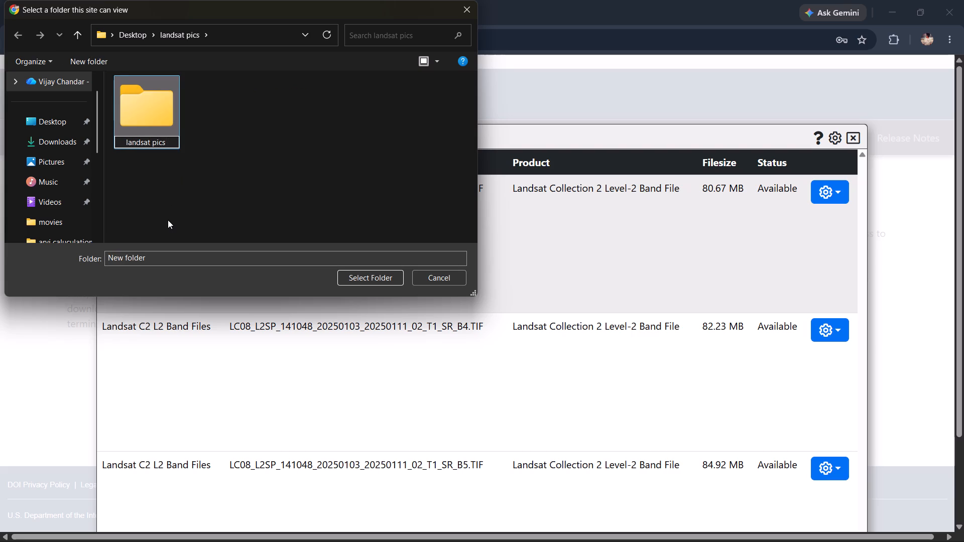
{"action": "key", "text": "2"}
{"action": "left_click", "coordinate": [372, 282]}
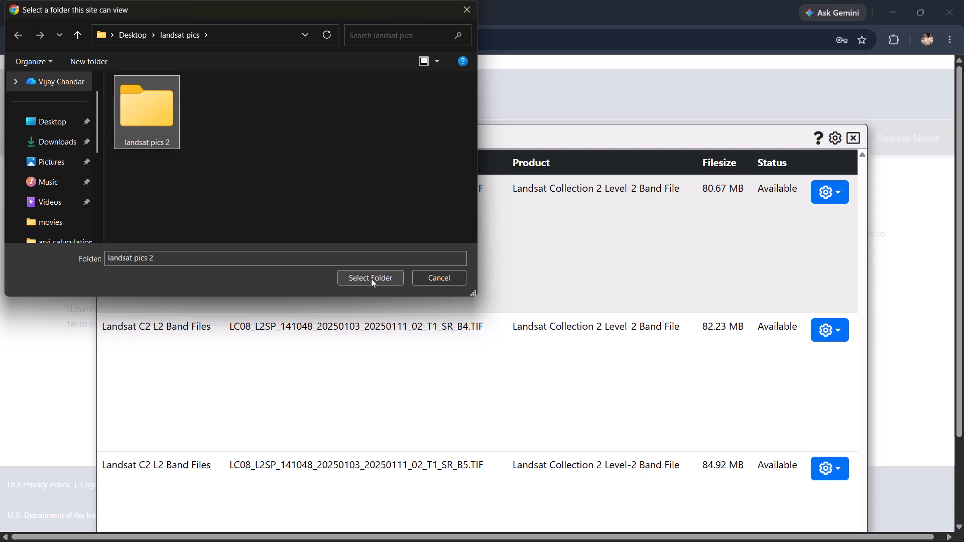
{"action": "left_click", "coordinate": [370, 277]}
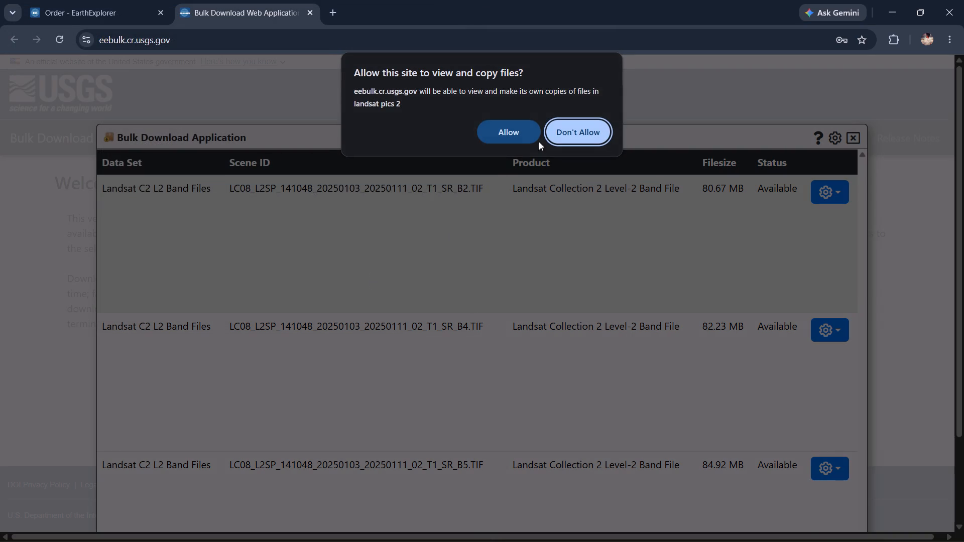
{"action": "left_click", "coordinate": [505, 137]}
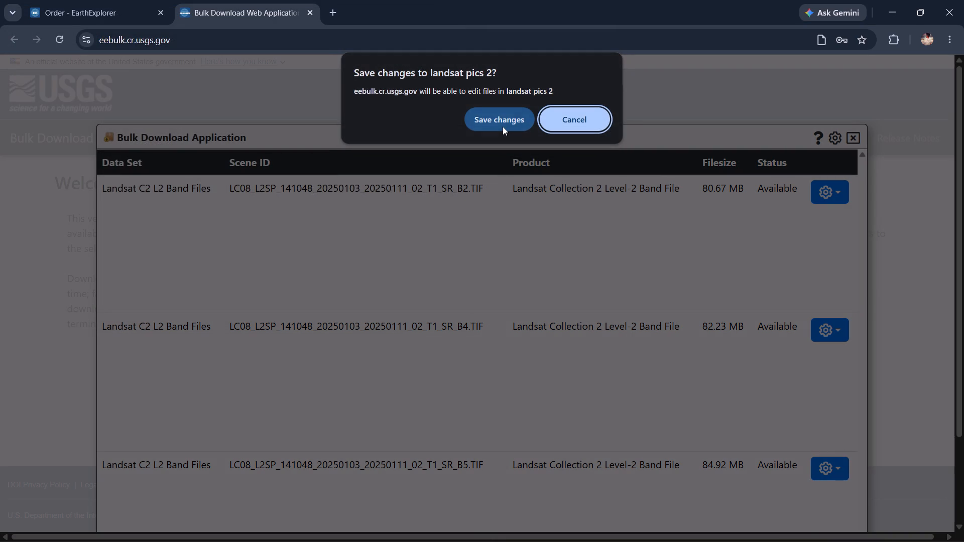
{"action": "left_click", "coordinate": [503, 126]}
Begin downloading the order's SR_B2, SR_B4 and SR_B5 band files.
{"action": "scroll", "coordinate": [510, 253], "scroll_direction": "down", "scroll_amount": 3}
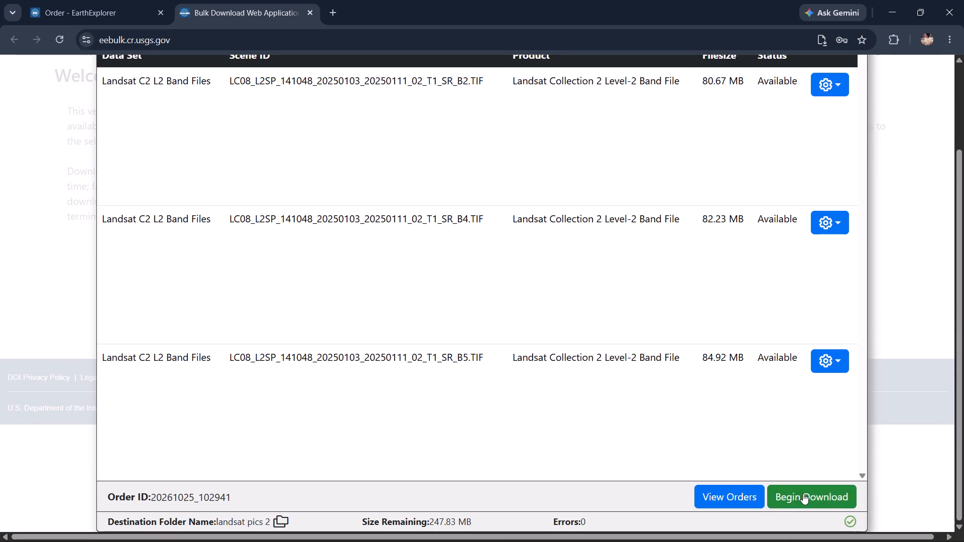
{"action": "left_click", "coordinate": [803, 493]}
{"action": "scroll", "coordinate": [681, 331], "scroll_direction": "up", "scroll_amount": 1}
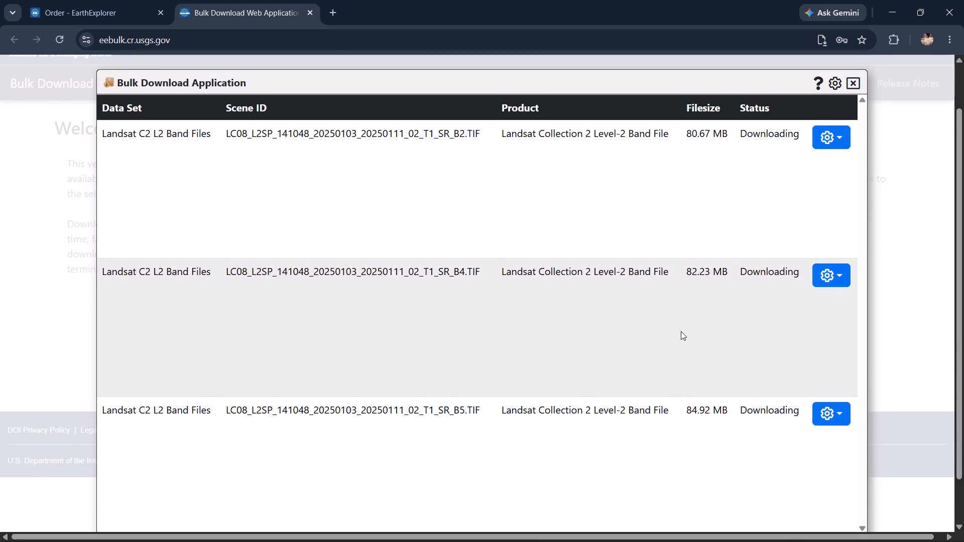
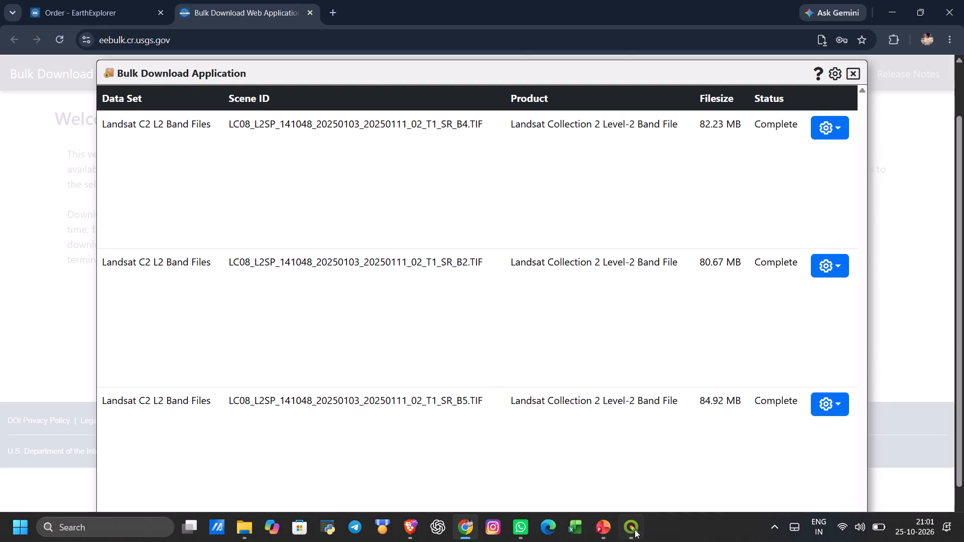
Switch to QGIS and start a new empty project.
{"action": "left_click", "coordinate": [633, 529]}
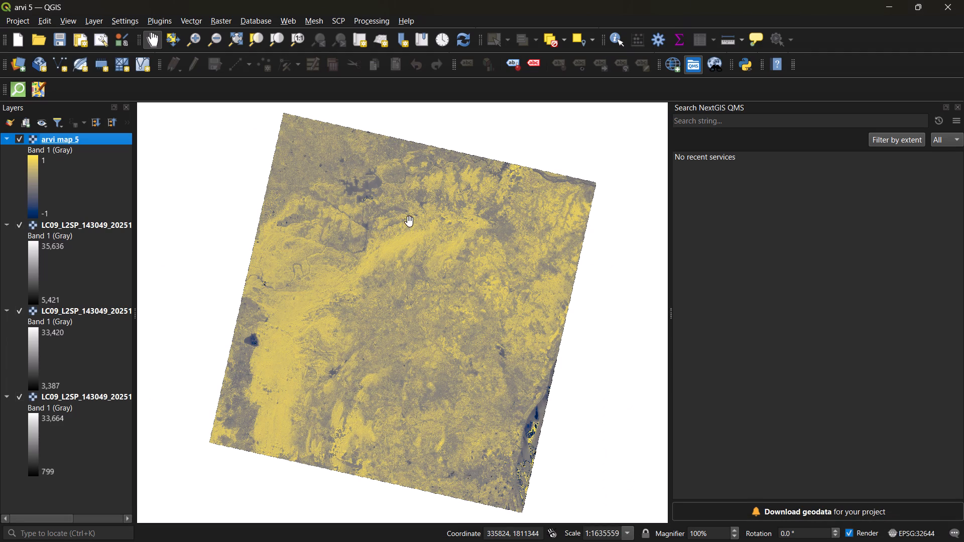
{"action": "key", "text": "ctrl+n"}
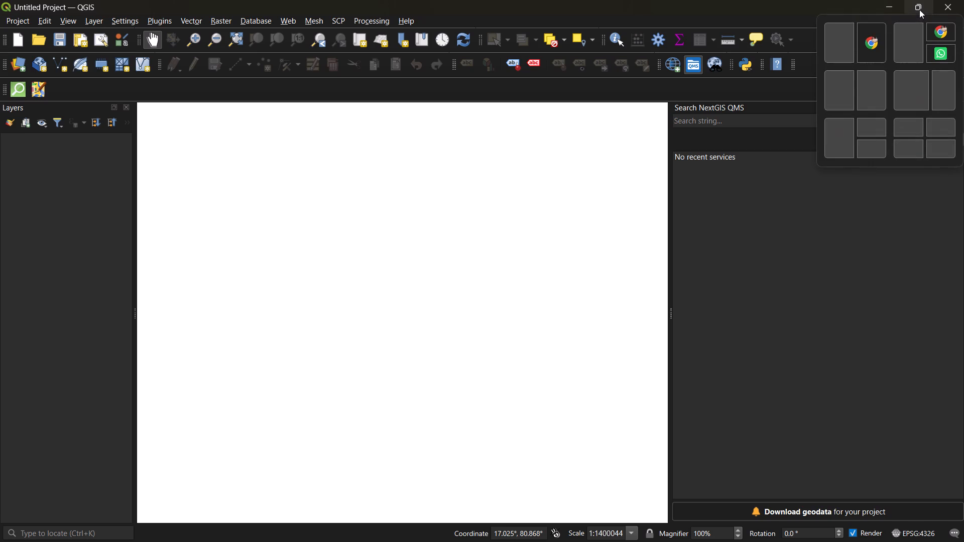
Place QGIS beside File Explorer and open the Desktop > landsat pics > landsat pics 2 folder.
{"action": "left_click", "coordinate": [845, 86]}
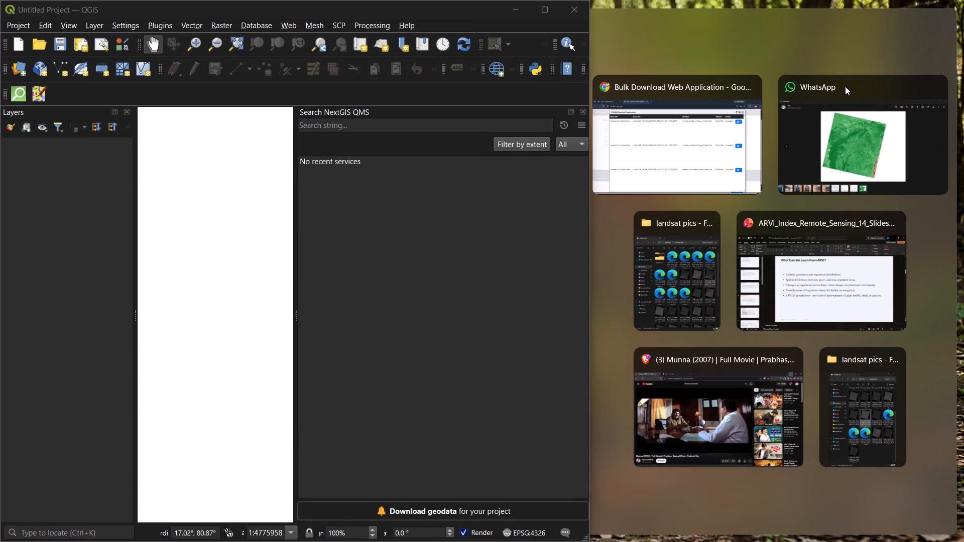
{"action": "left_click", "coordinate": [694, 260]}
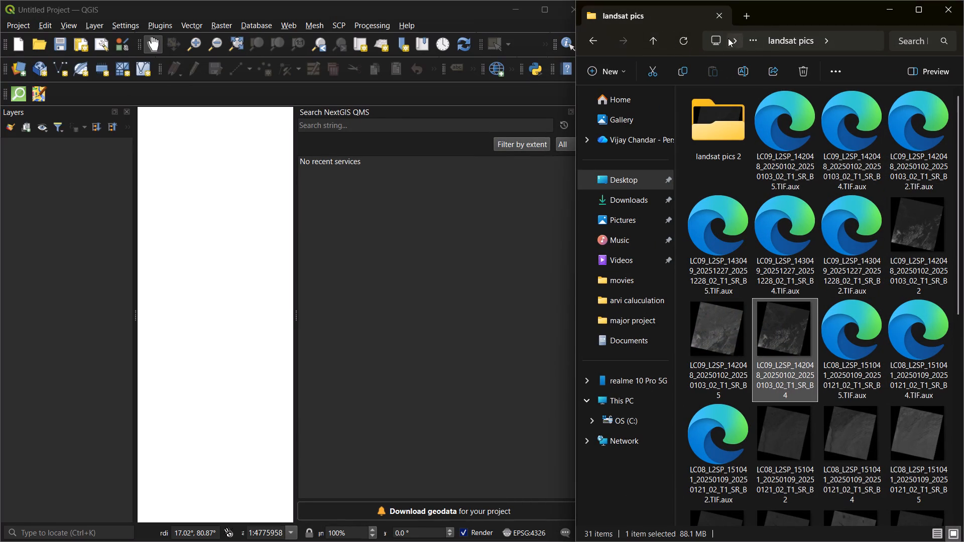
{"action": "left_click", "coordinate": [622, 180]}
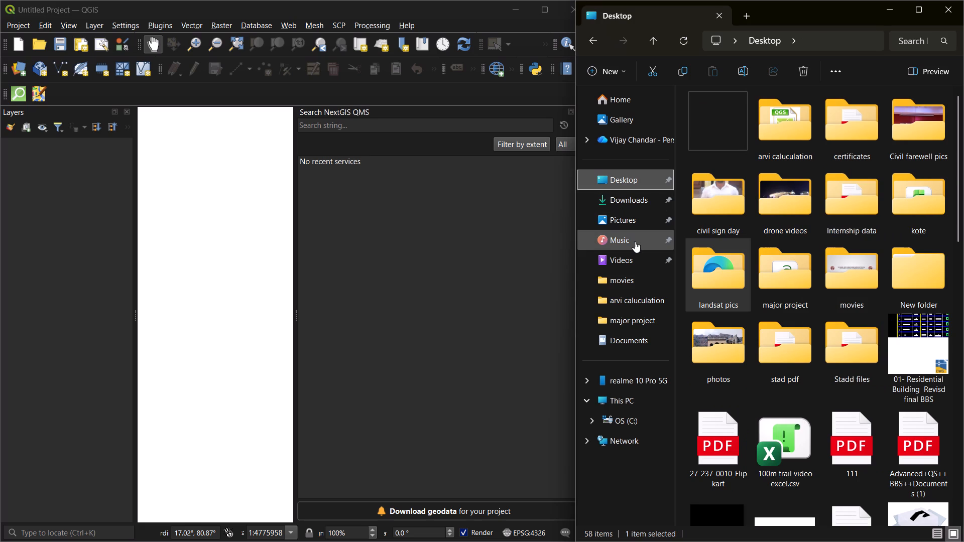
{"action": "double_click", "coordinate": [720, 299]}
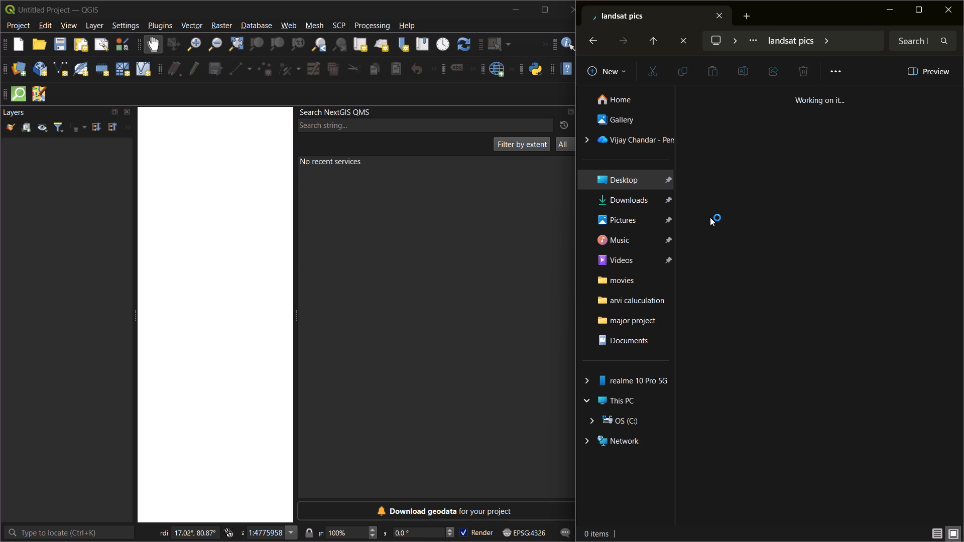
{"action": "double_click", "coordinate": [720, 140]}
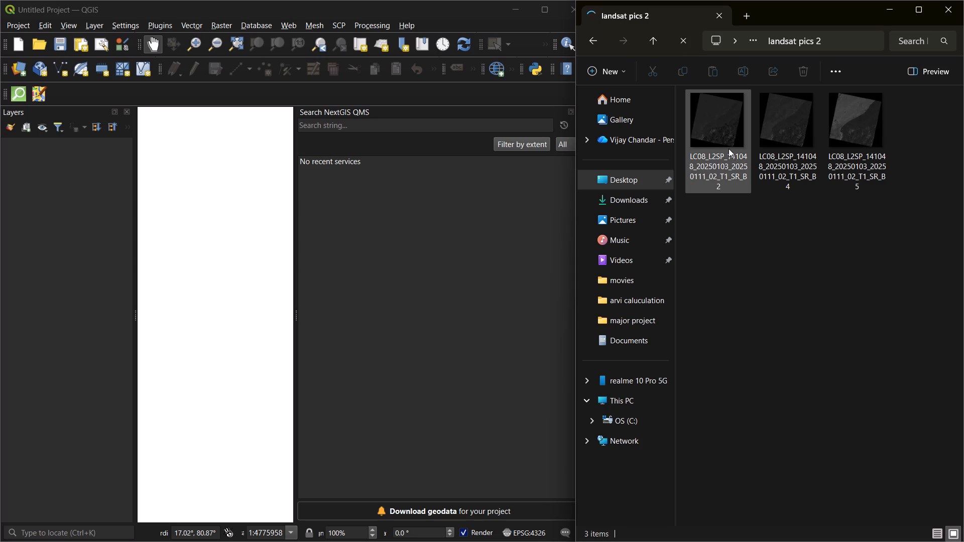
Add the LC08 141048 SR_B2, SR_B4 and SR_B5 rasters from landsat pics 2 to the project and restore QGIS to full screen.
{"action": "left_click_drag", "start_coordinate": [729, 149], "coordinate": [252, 230]}
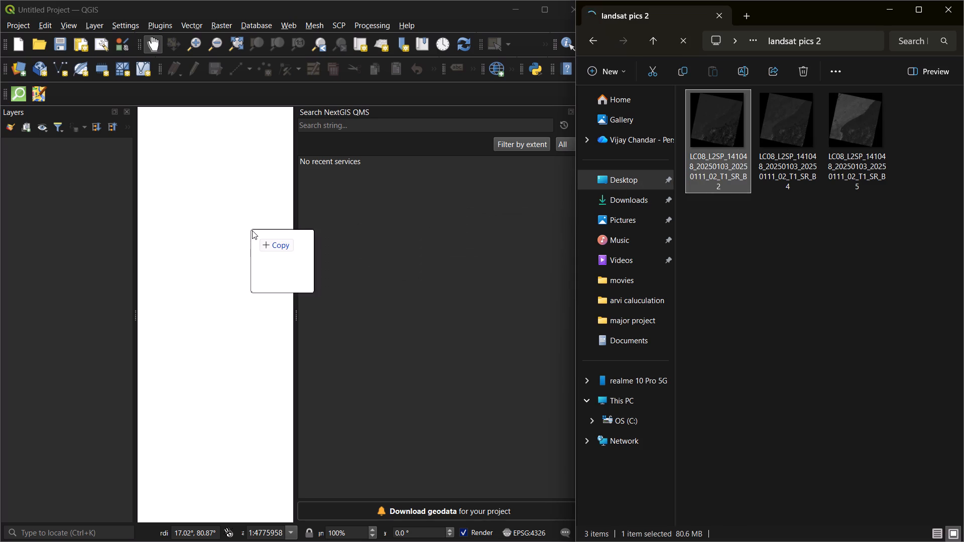
{"action": "left_click_drag", "start_coordinate": [252, 230], "coordinate": [253, 230]}
{"action": "left_click_drag", "start_coordinate": [769, 143], "coordinate": [272, 329]}
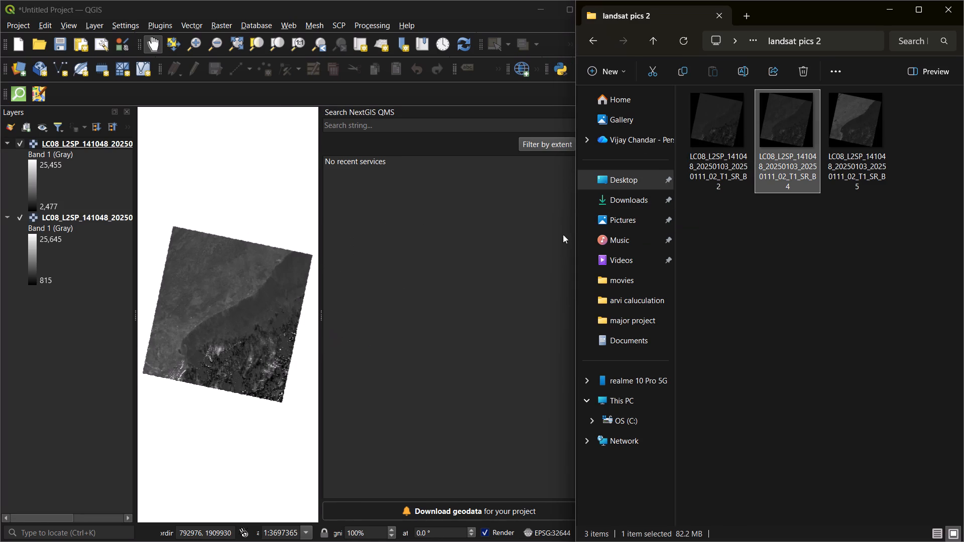
{"action": "left_click", "coordinate": [865, 113]}
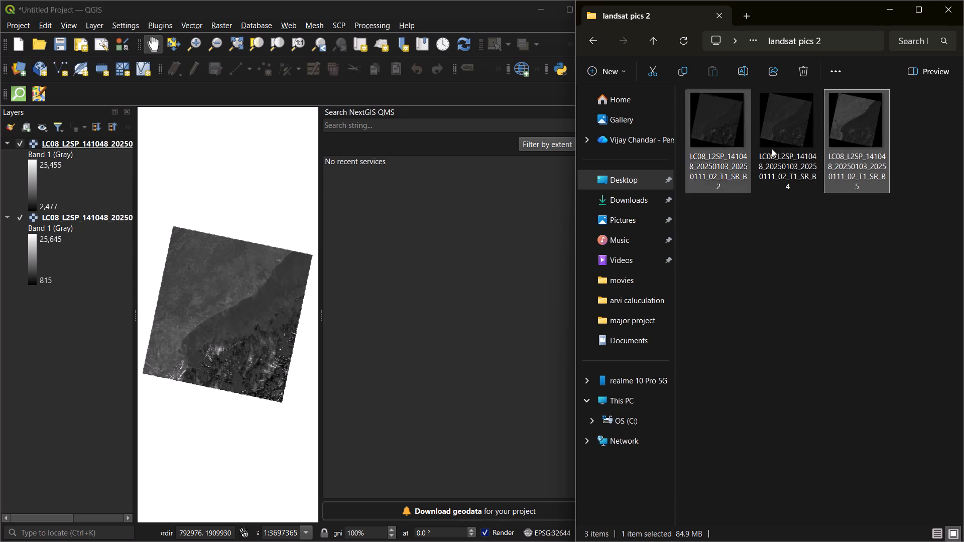
{"action": "left_click_drag", "start_coordinate": [858, 147], "coordinate": [601, 255]}
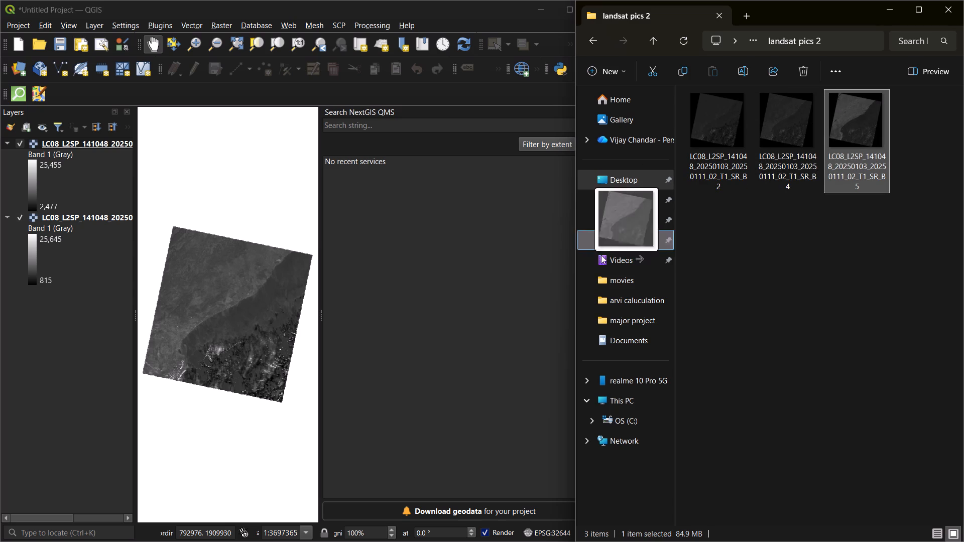
{"action": "left_click_drag", "start_coordinate": [601, 255], "coordinate": [300, 326]}
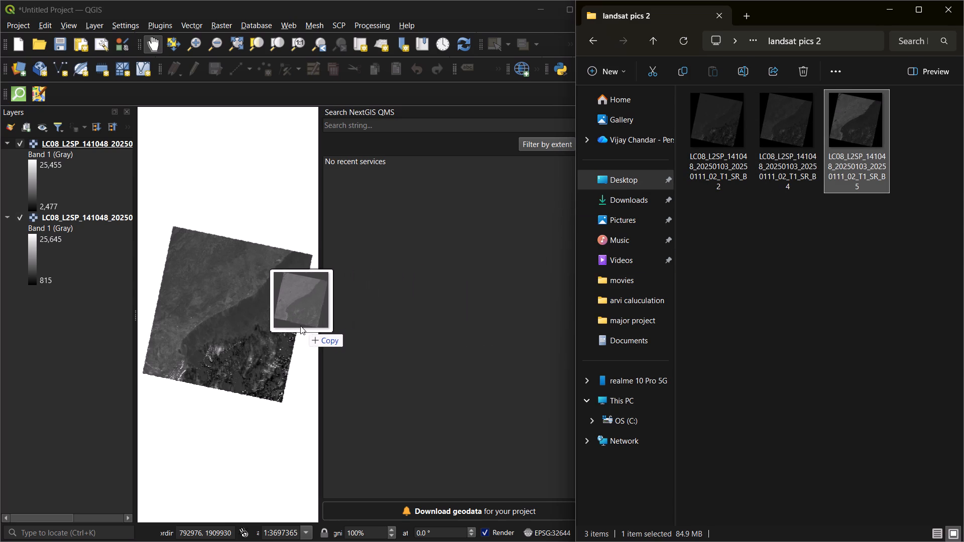
{"action": "left_click_drag", "start_coordinate": [300, 326], "coordinate": [263, 326]}
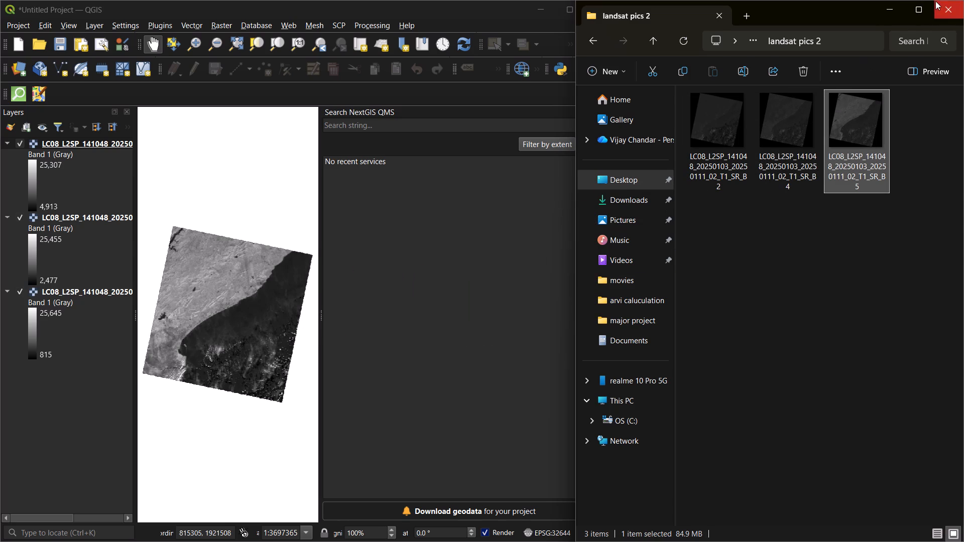
{"action": "left_click", "coordinate": [888, 7]}
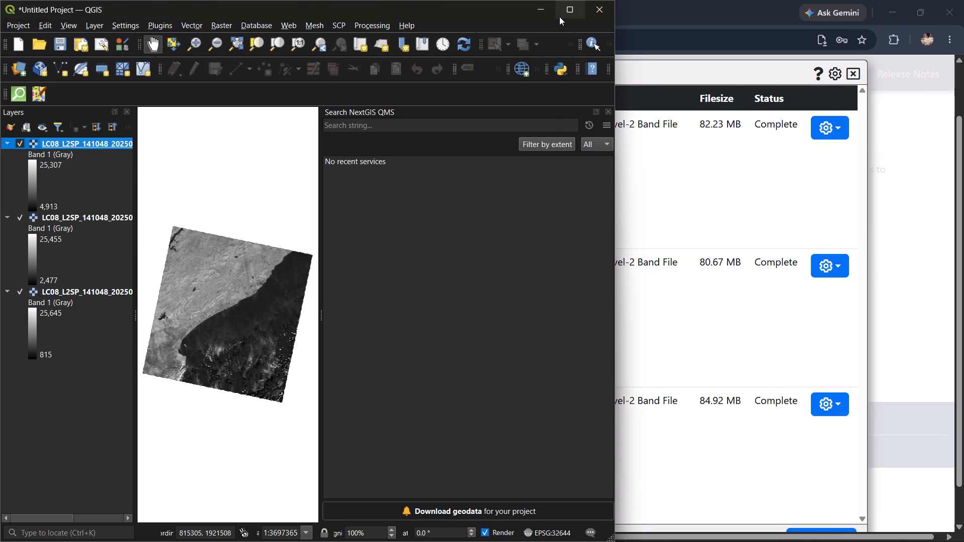
{"action": "left_click", "coordinate": [560, 16]}
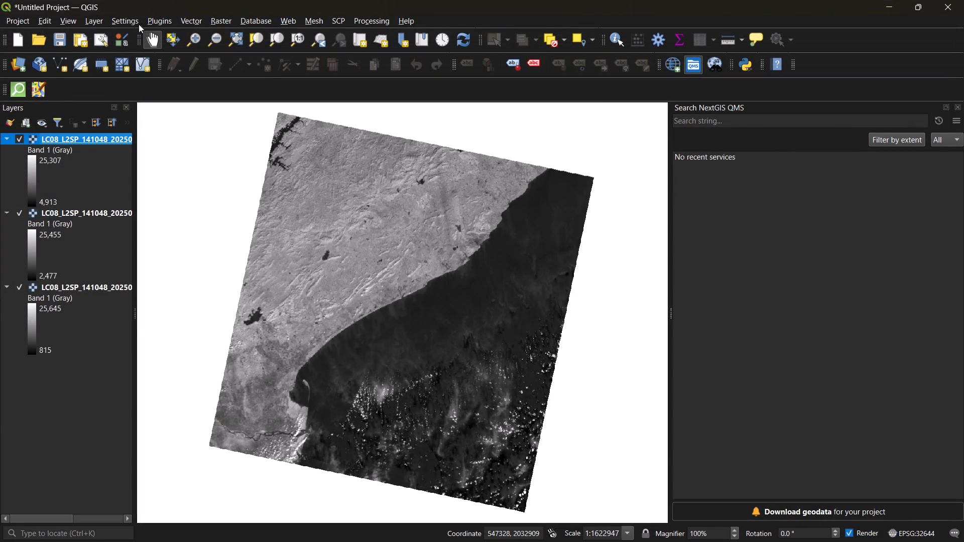
Open the Raster Calculator and paste the copied ARVI formula with SR_B2@1, SR_B4@1 and SR_B5@1 placeholders as its expression.
{"action": "left_click", "coordinate": [220, 24]}
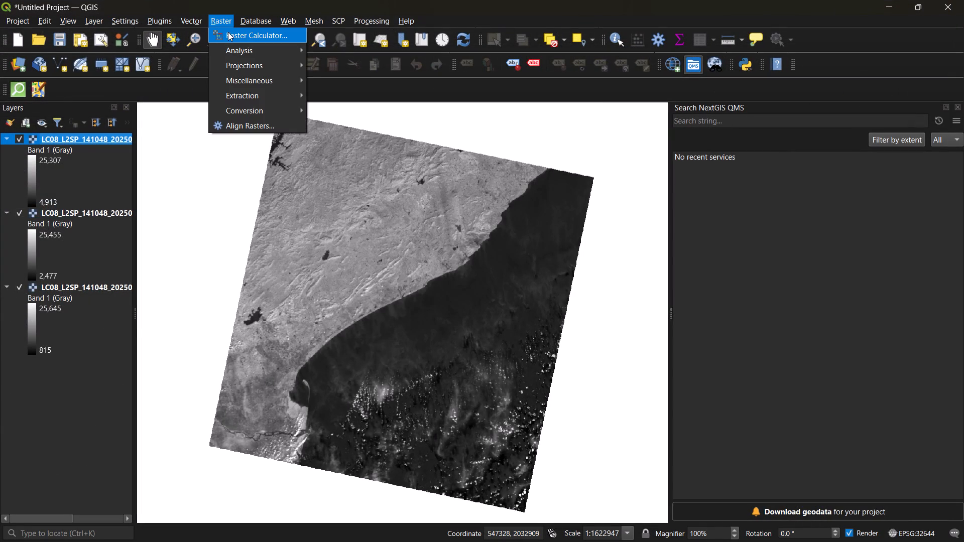
{"action": "left_click", "coordinate": [228, 32]}
{"action": "left_click", "coordinate": [313, 382]}
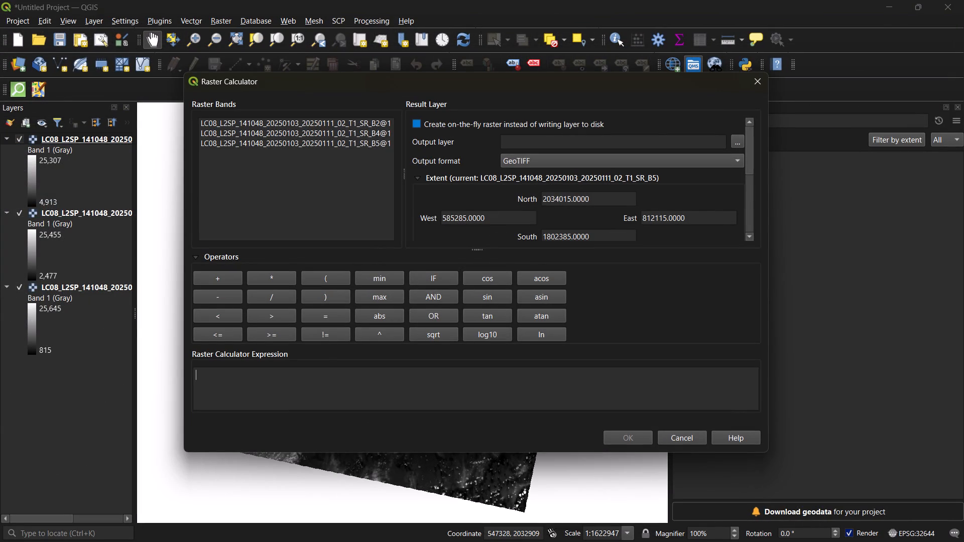
{"action": "key", "text": "ctrl+v"}
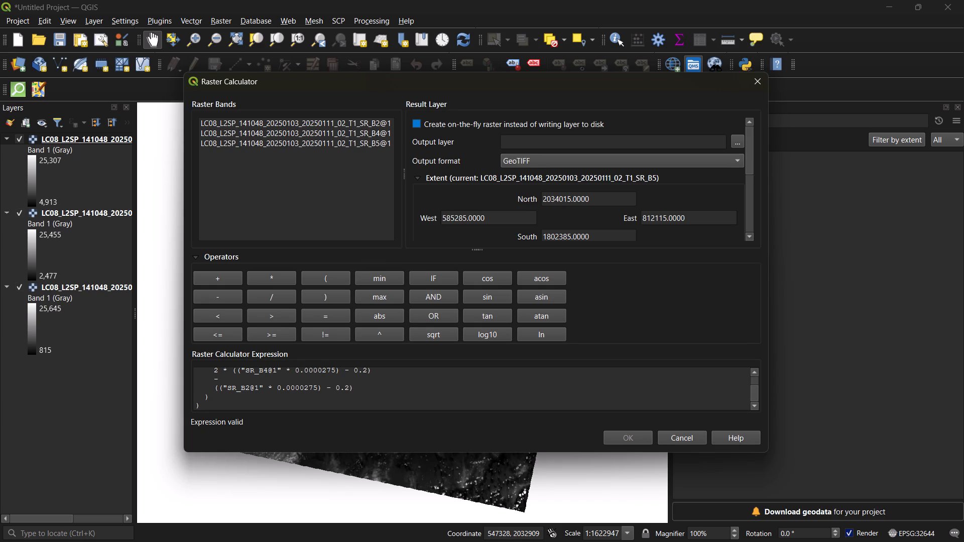
Replace the SR_B2@1, SR_B4@1 and SR_B5@1 placeholders in the formula's denominator with the matching LC08 141048 raster bands.
{"action": "left_click_drag", "start_coordinate": [264, 387], "coordinate": [225, 387]}
{"action": "left_click_drag", "start_coordinate": [225, 387], "coordinate": [224, 386]}
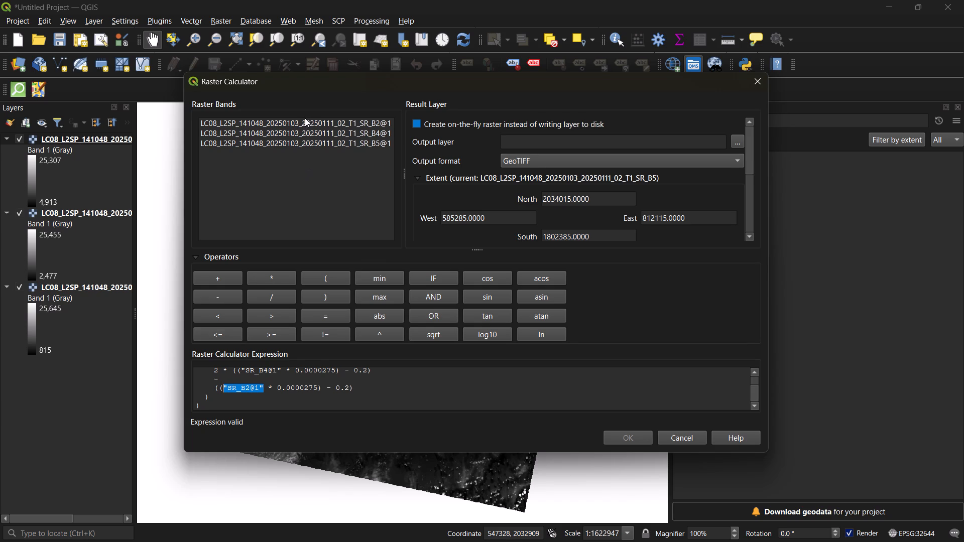
{"action": "double_click", "coordinate": [305, 118]}
{"action": "left_click_drag", "start_coordinate": [281, 369], "coordinate": [241, 369]}
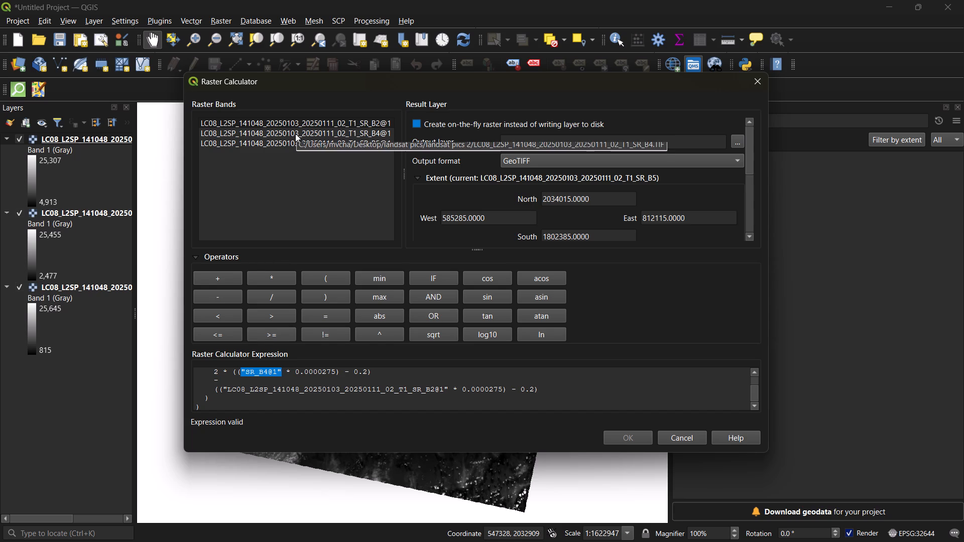
{"action": "double_click", "coordinate": [295, 133]}
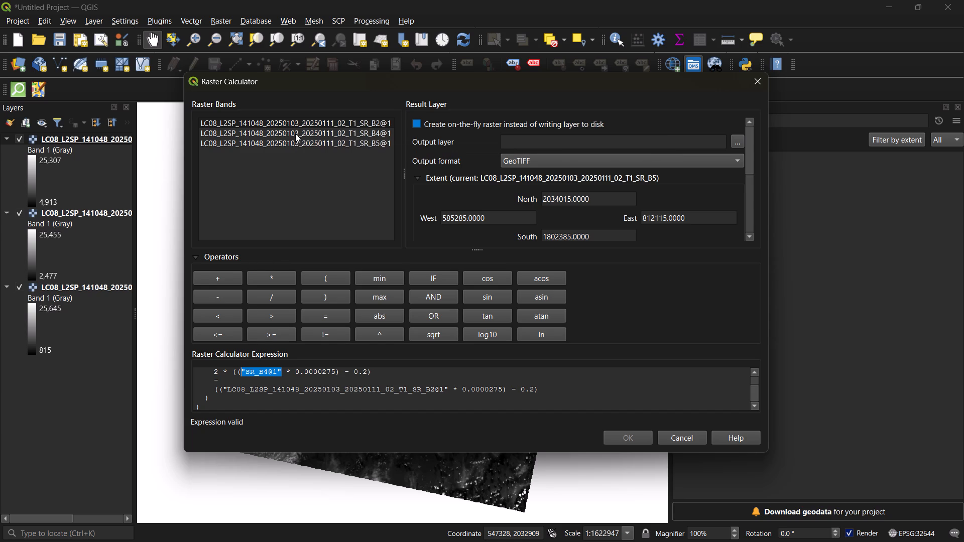
{"action": "scroll", "coordinate": [311, 384], "scroll_direction": "up", "scroll_amount": 1}
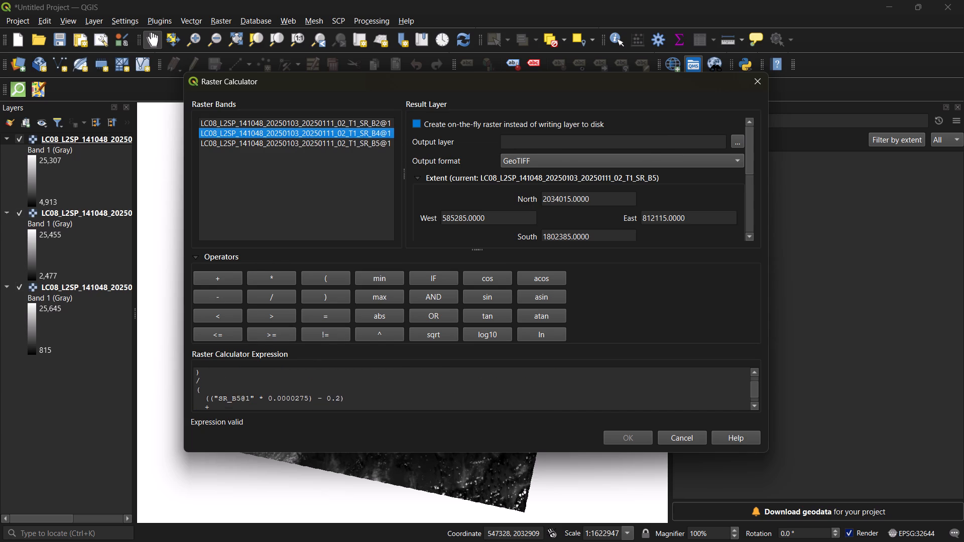
{"action": "scroll", "coordinate": [311, 384], "scroll_direction": "up", "scroll_amount": 1}
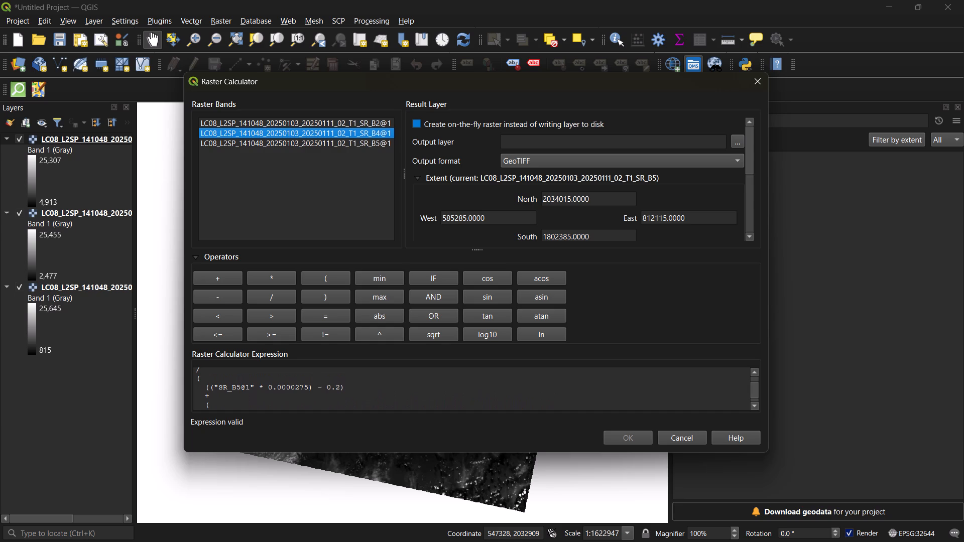
{"action": "left_click_drag", "start_coordinate": [256, 388], "coordinate": [217, 386]}
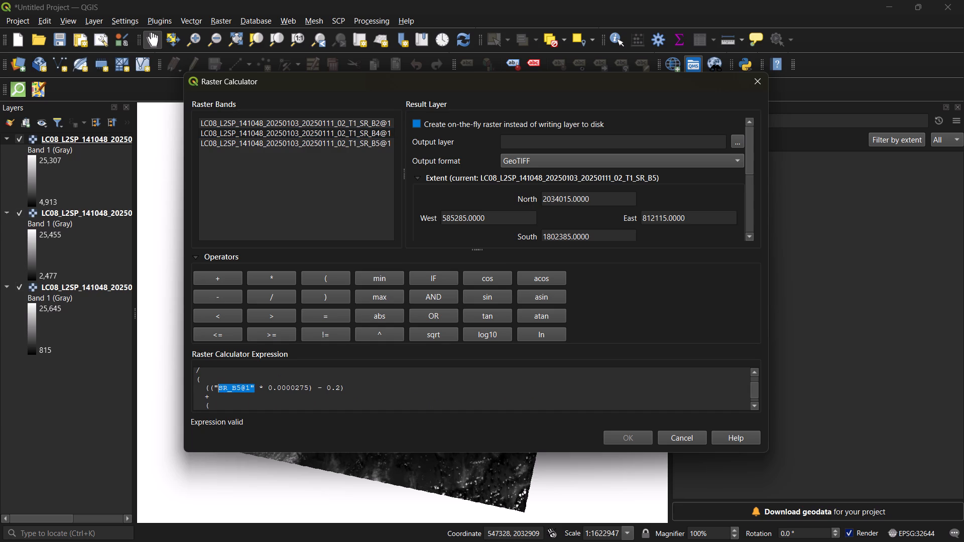
{"action": "left_click_drag", "start_coordinate": [217, 386], "coordinate": [214, 385]}
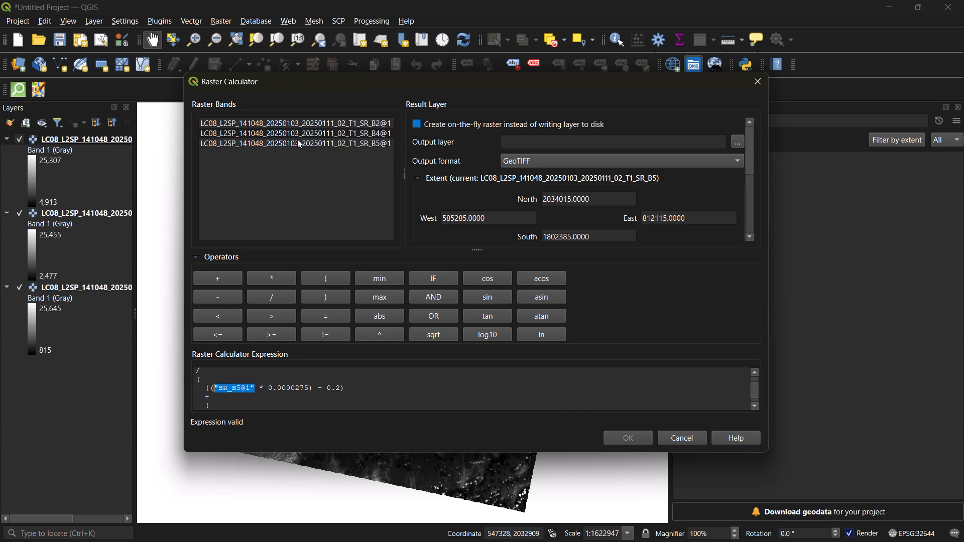
{"action": "double_click", "coordinate": [297, 142]}
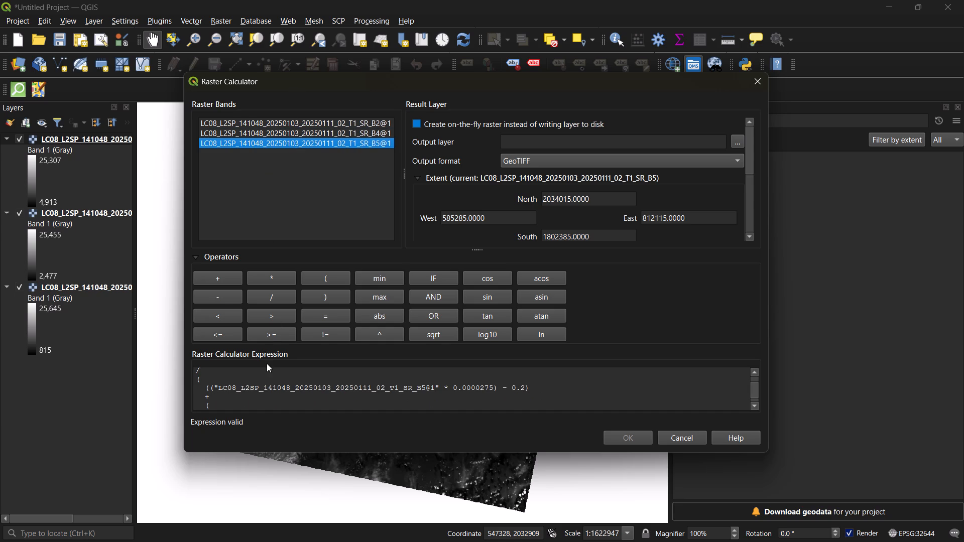
Replace the SR_B2@1, SR_B4@1 and SR_B5@1 placeholders in the formula's numerator with the matching LC08 141048 raster bands.
{"action": "scroll", "coordinate": [265, 375], "scroll_direction": "up", "scroll_amount": 1}
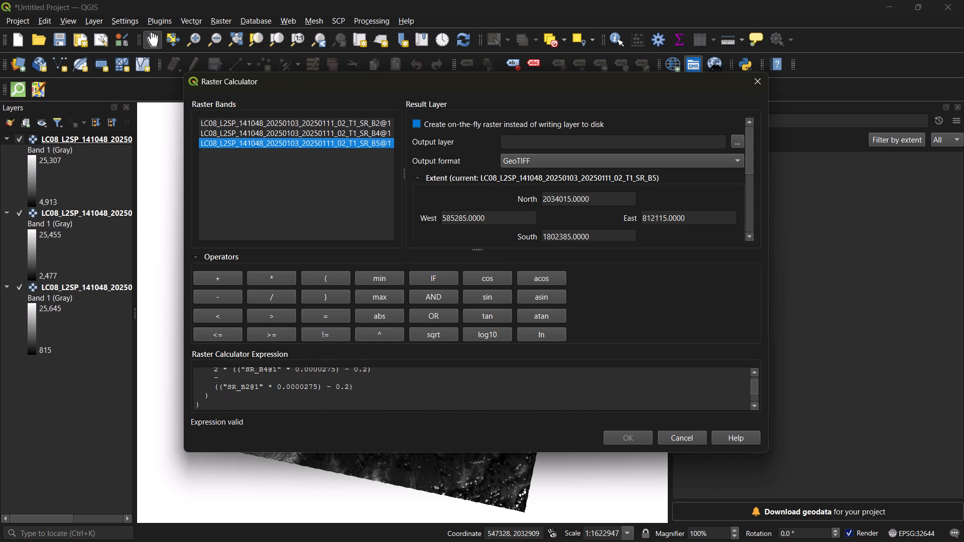
{"action": "left_click_drag", "start_coordinate": [264, 385], "coordinate": [224, 384]}
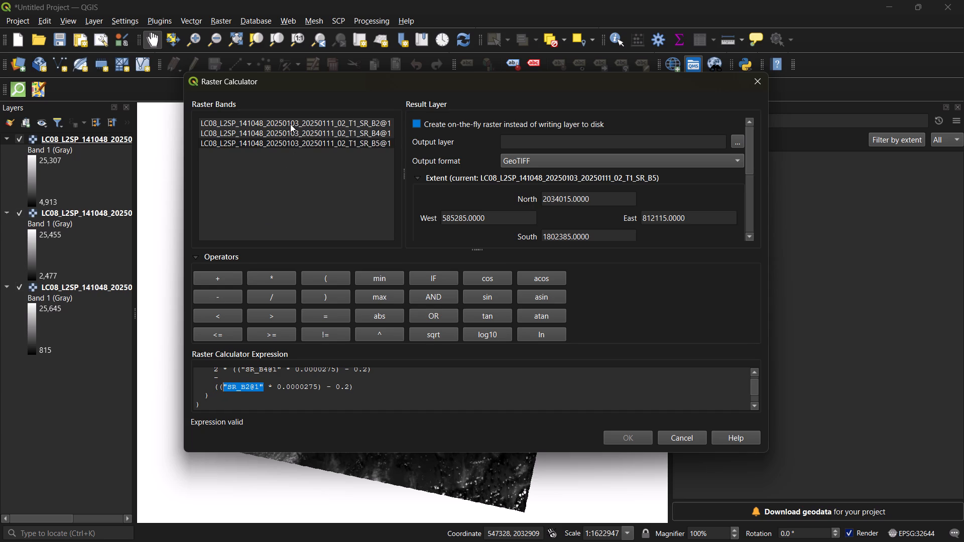
{"action": "double_click", "coordinate": [290, 124]}
{"action": "scroll", "coordinate": [285, 378], "scroll_direction": "up", "scroll_amount": 1}
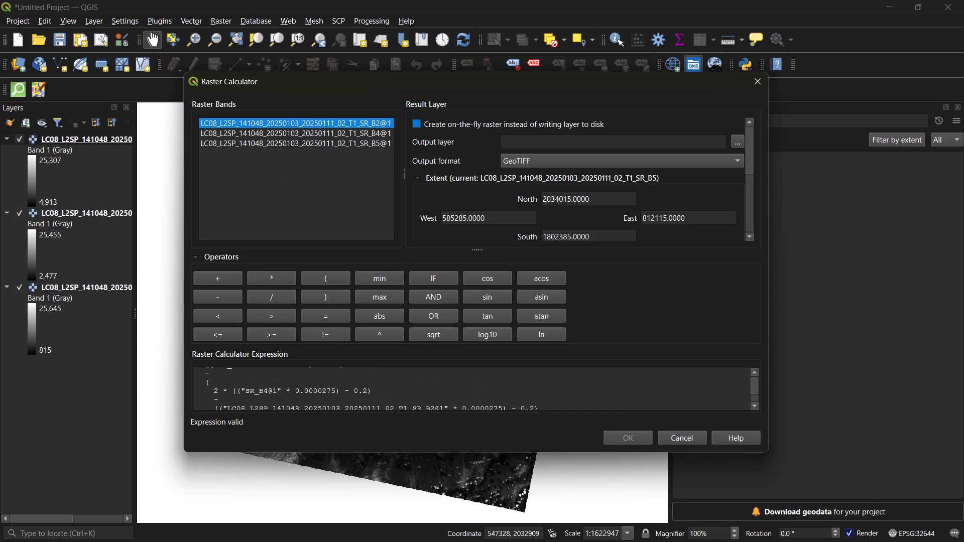
{"action": "scroll", "coordinate": [285, 378], "scroll_direction": "up", "scroll_amount": 1}
{"action": "left_click_drag", "start_coordinate": [281, 389], "coordinate": [245, 390]}
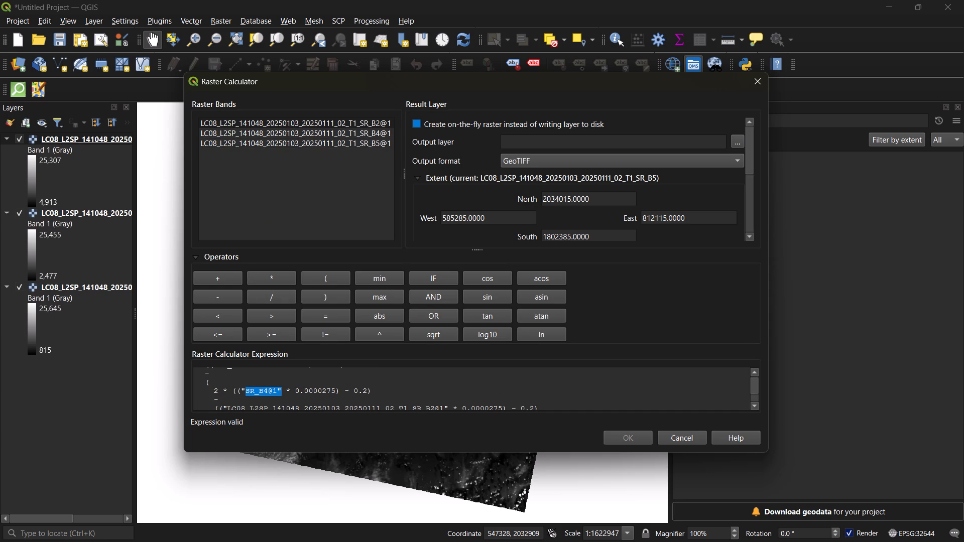
{"action": "left_click_drag", "start_coordinate": [245, 390], "coordinate": [243, 389]}
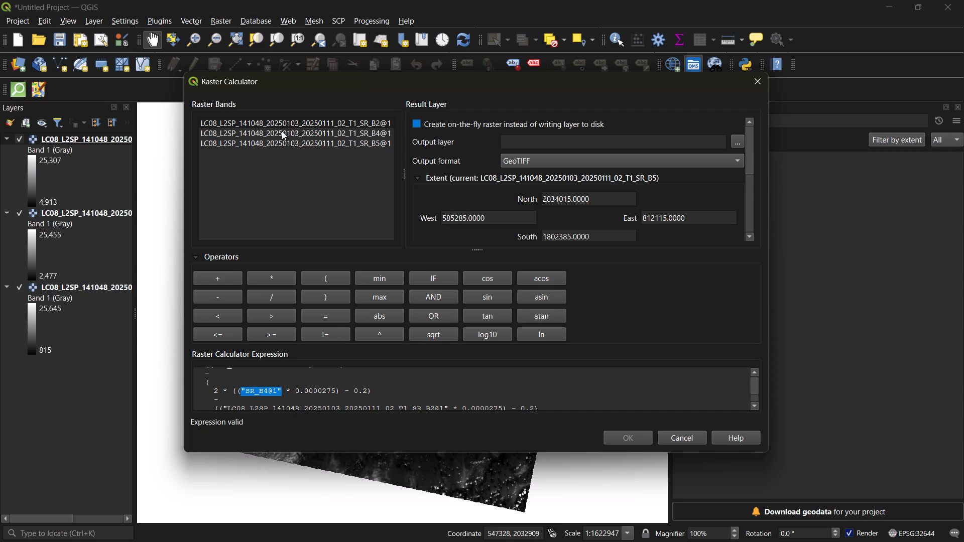
{"action": "double_click", "coordinate": [282, 131]}
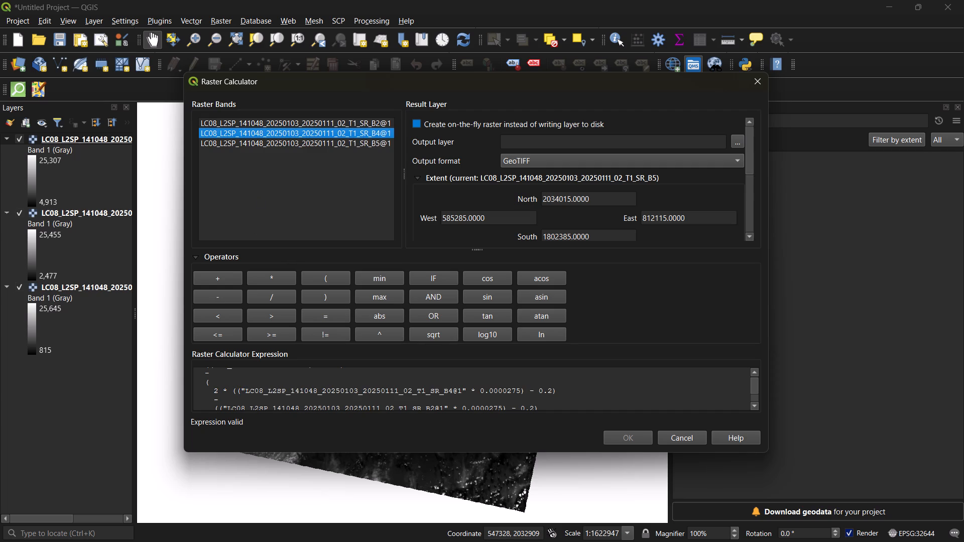
{"action": "scroll", "coordinate": [298, 389], "scroll_direction": "up", "scroll_amount": 1}
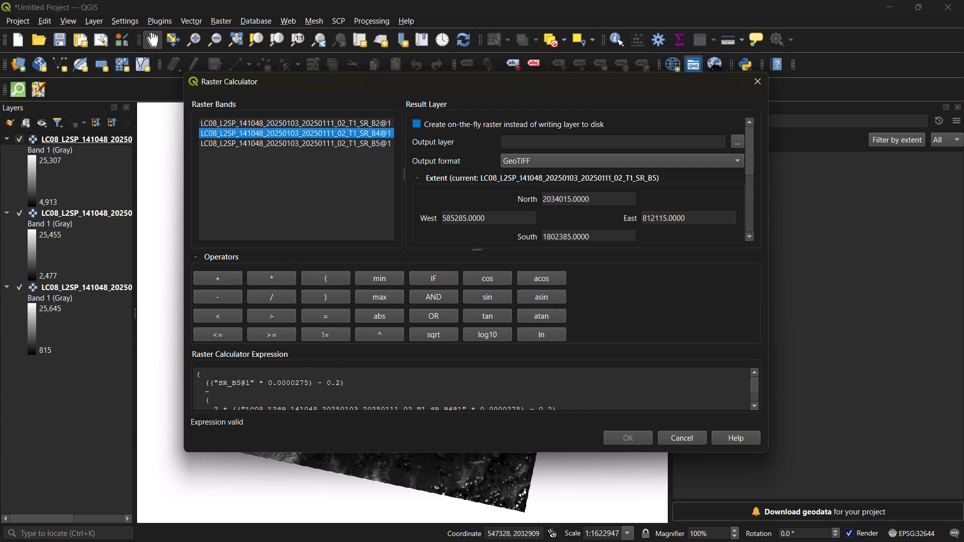
{"action": "left_click_drag", "start_coordinate": [255, 382], "coordinate": [215, 384]}
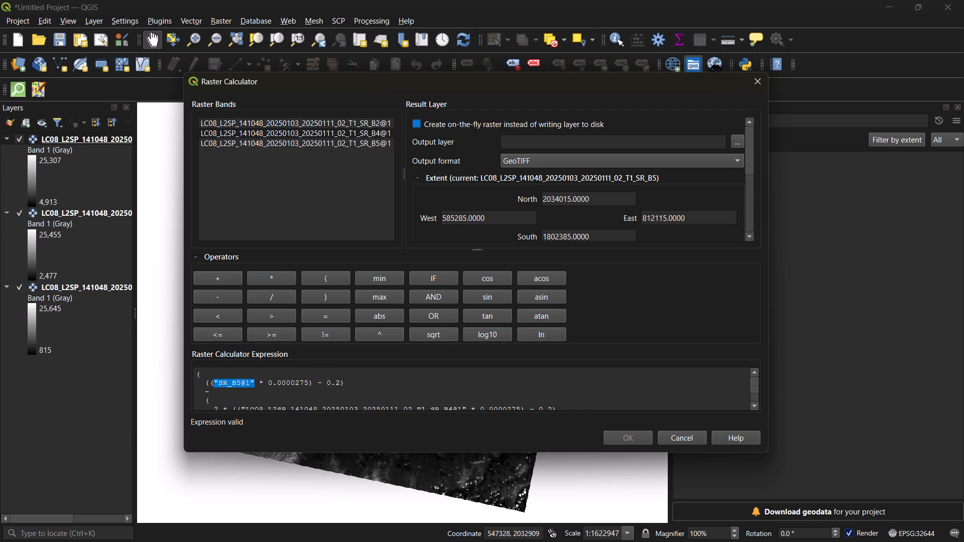
{"action": "double_click", "coordinate": [290, 140]}
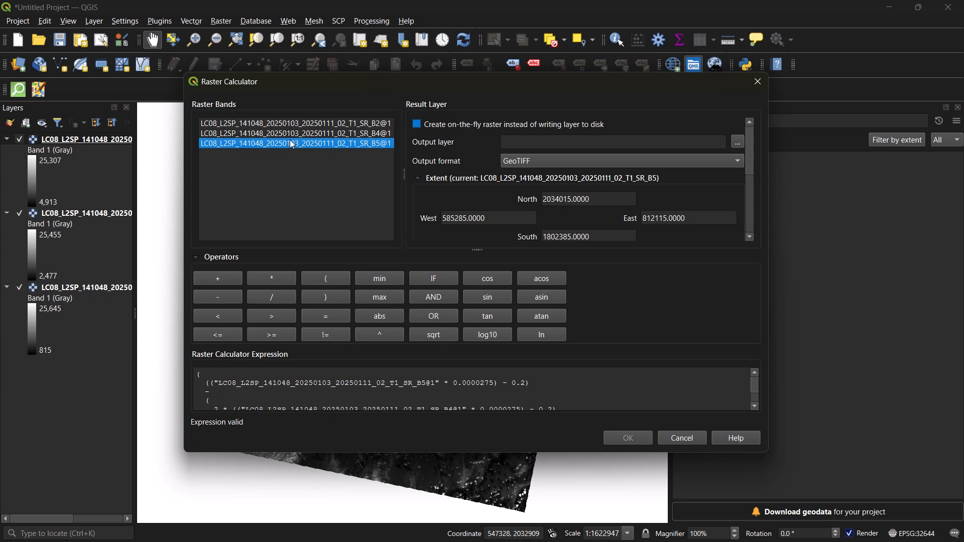
{"action": "scroll", "coordinate": [396, 399], "scroll_direction": "down", "scroll_amount": 2}
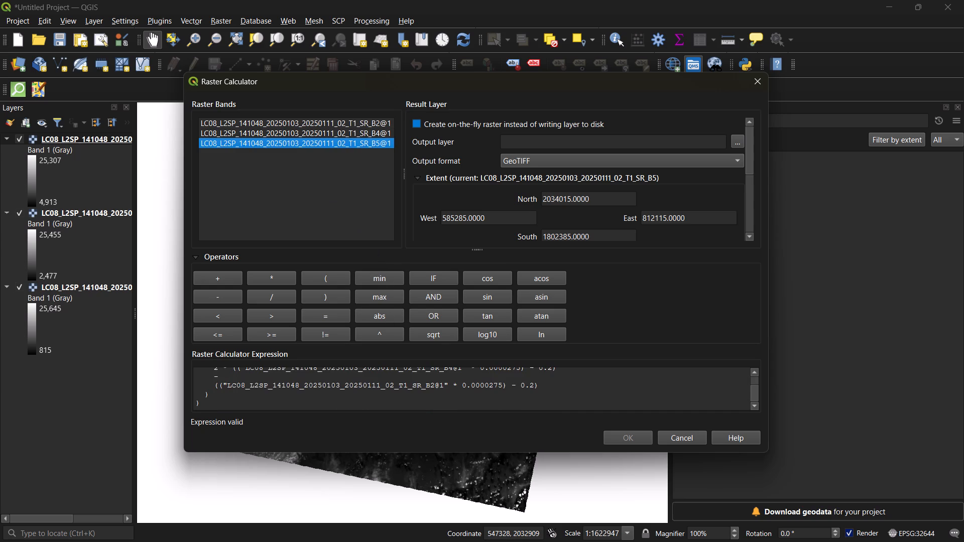
{"action": "scroll", "coordinate": [396, 399], "scroll_direction": "down", "scroll_amount": 1}
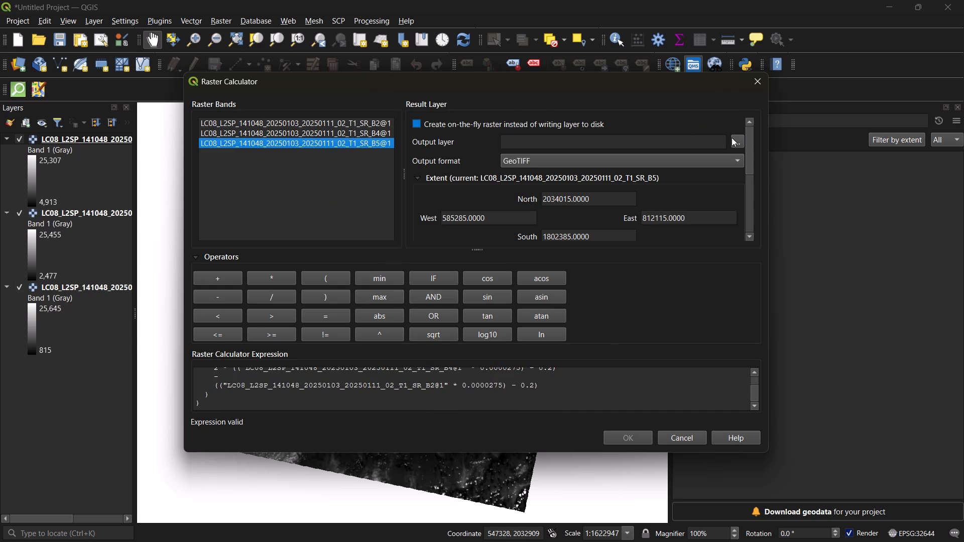
Set the output layer to a file named arvi map 6 in Documents and run the raster calculation.
{"action": "left_click", "coordinate": [735, 143]}
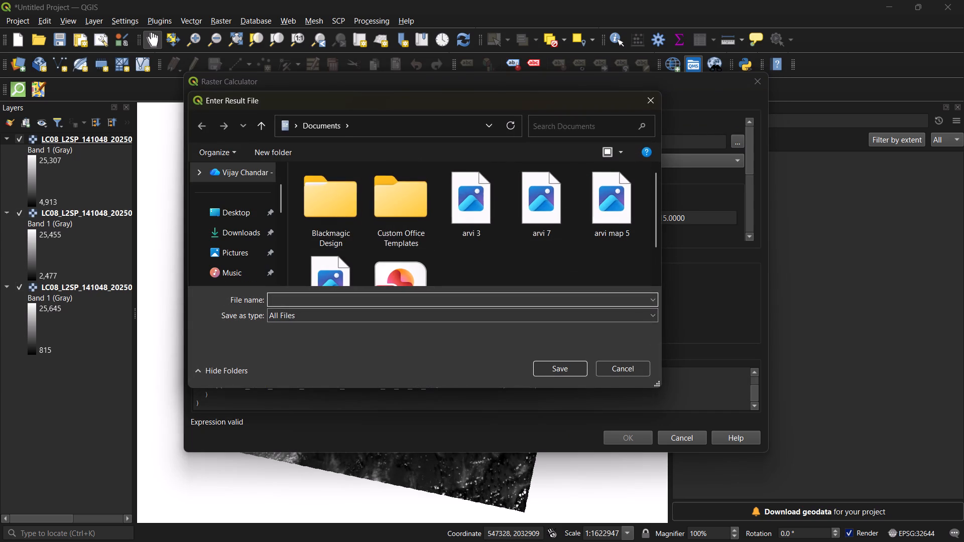
{"action": "type", "text": "arvi"}
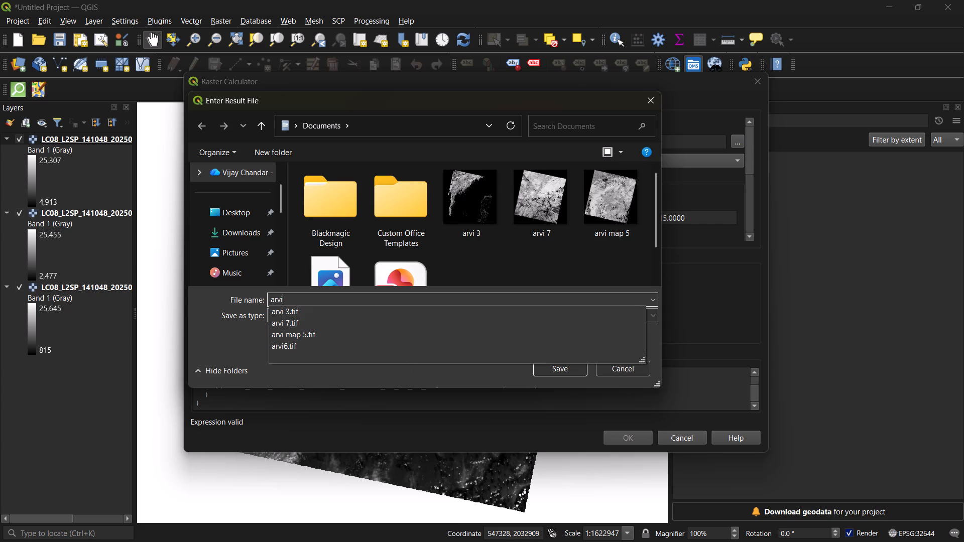
{"action": "key", "text": "space"}
{"action": "type", "text": "map"}
{"action": "key", "text": "space"}
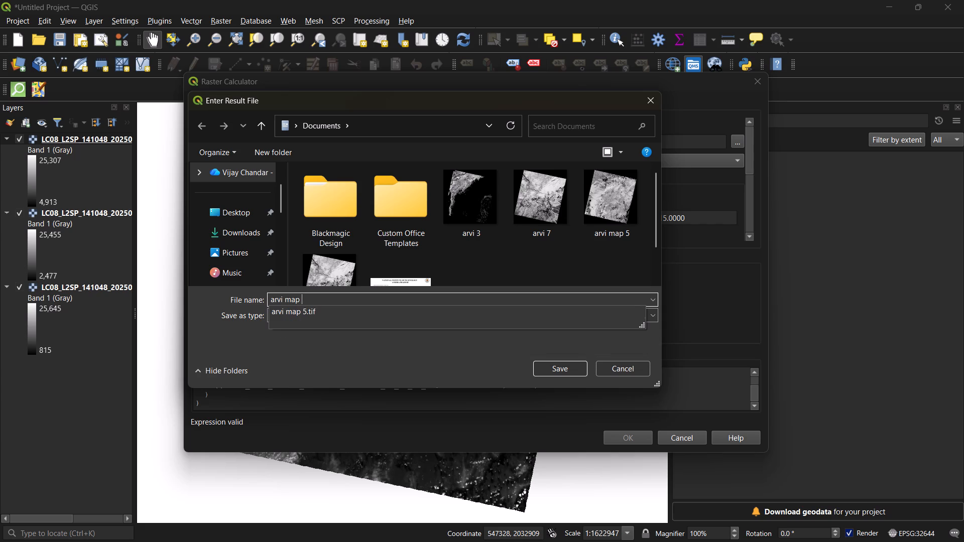
{"action": "key", "text": "6"}
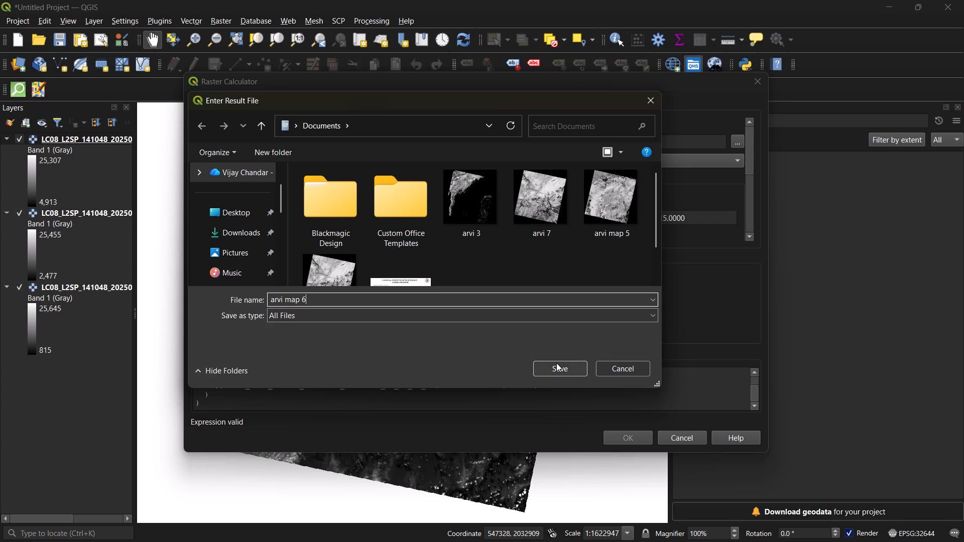
{"action": "left_click", "coordinate": [556, 363]}
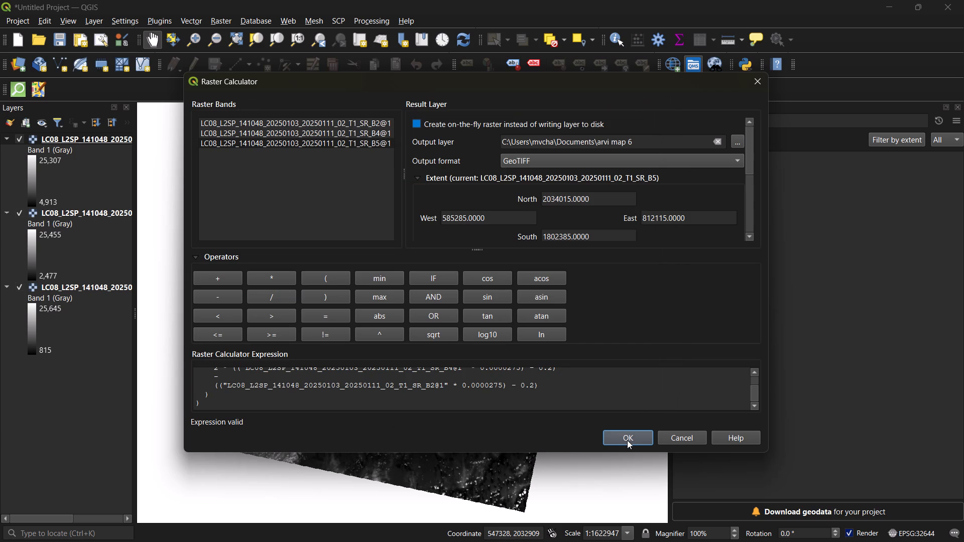
{"action": "left_click", "coordinate": [627, 439]}
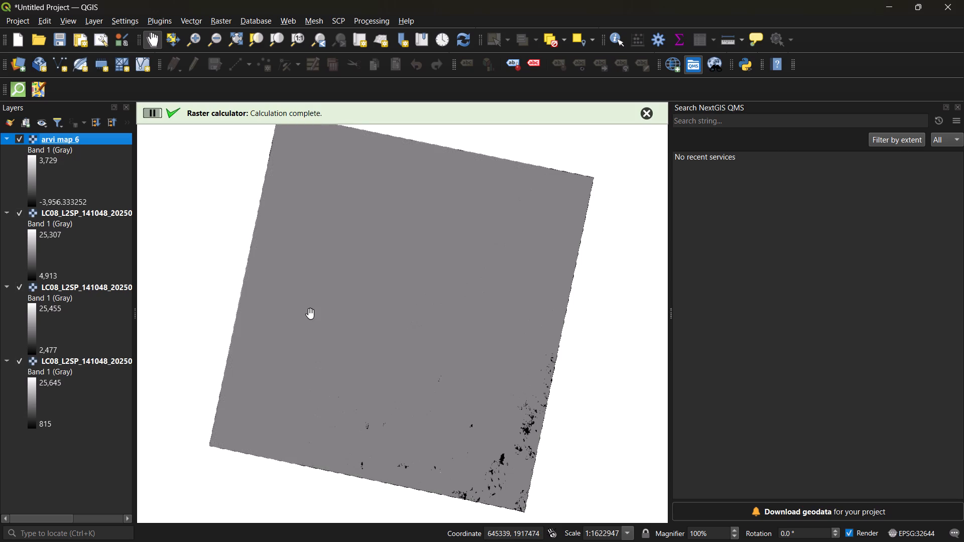
Open the symbology properties of the arvi map 6 layer.
{"action": "double_click", "coordinate": [45, 135]}
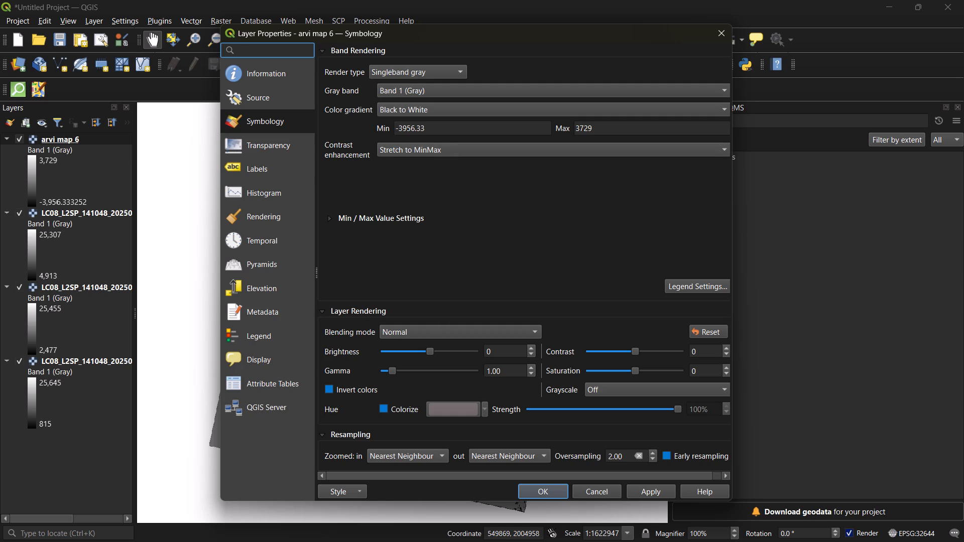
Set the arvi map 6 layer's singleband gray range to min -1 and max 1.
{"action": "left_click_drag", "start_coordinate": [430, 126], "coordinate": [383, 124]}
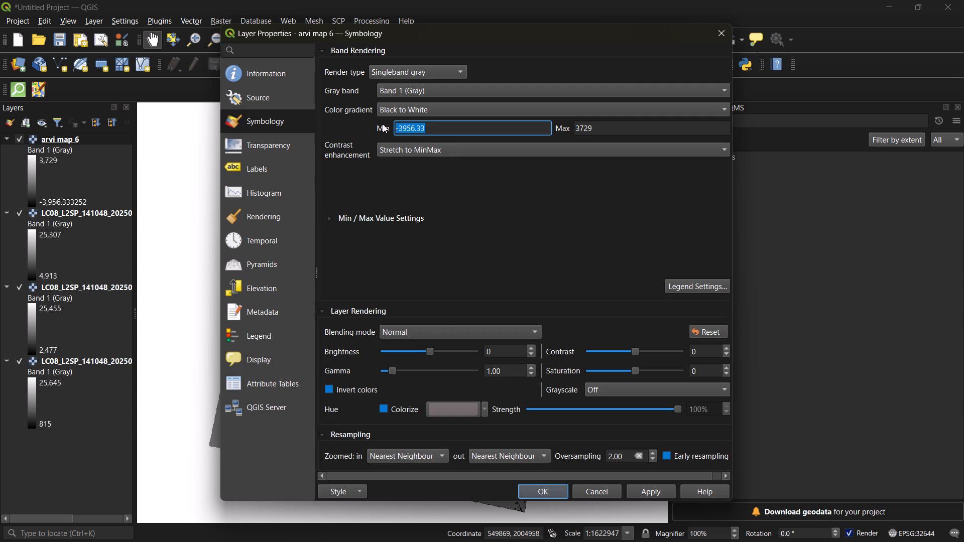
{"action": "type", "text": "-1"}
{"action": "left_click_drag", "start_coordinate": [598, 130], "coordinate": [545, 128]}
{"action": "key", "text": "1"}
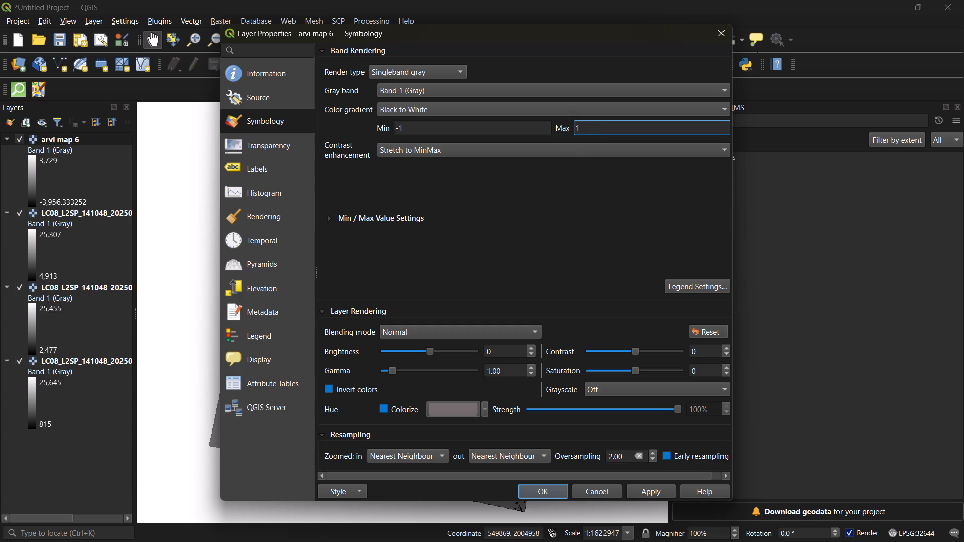
Render arvi map 6 as singleband pseudocolor with min -1 and max 1.
{"action": "left_click", "coordinate": [443, 71]}
{"action": "left_click", "coordinate": [434, 87]}
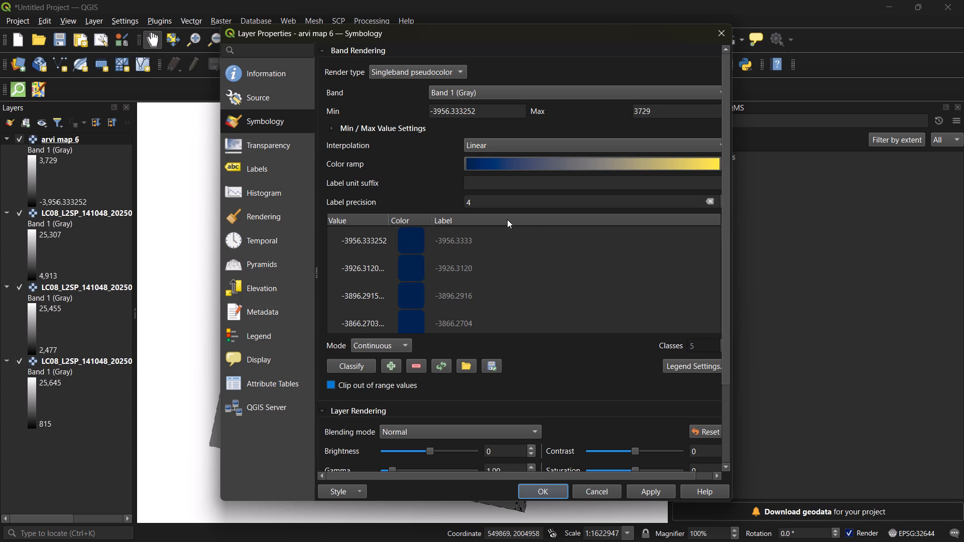
{"action": "left_click_drag", "start_coordinate": [480, 116], "coordinate": [451, 114]}
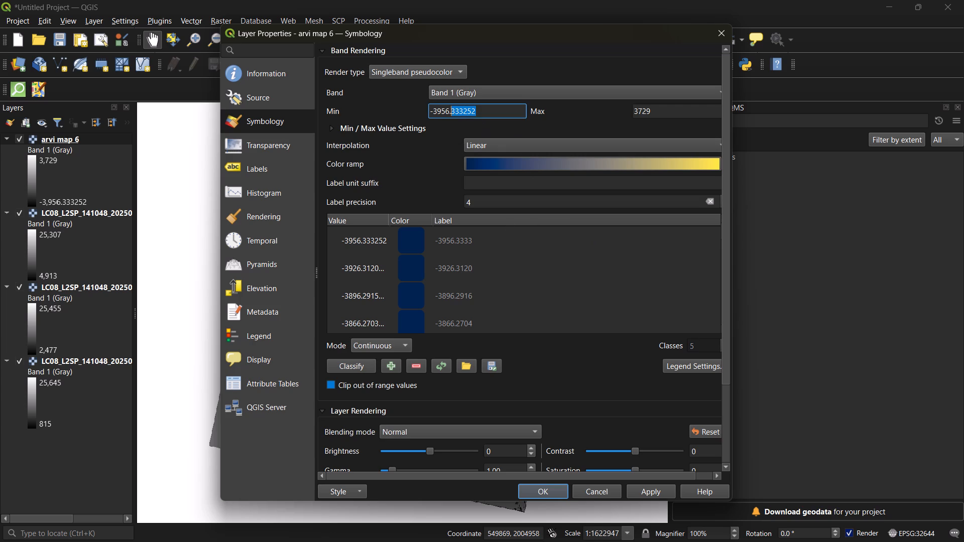
{"action": "left_click_drag", "start_coordinate": [451, 114], "coordinate": [396, 117]}
{"action": "type", "text": "-1"}
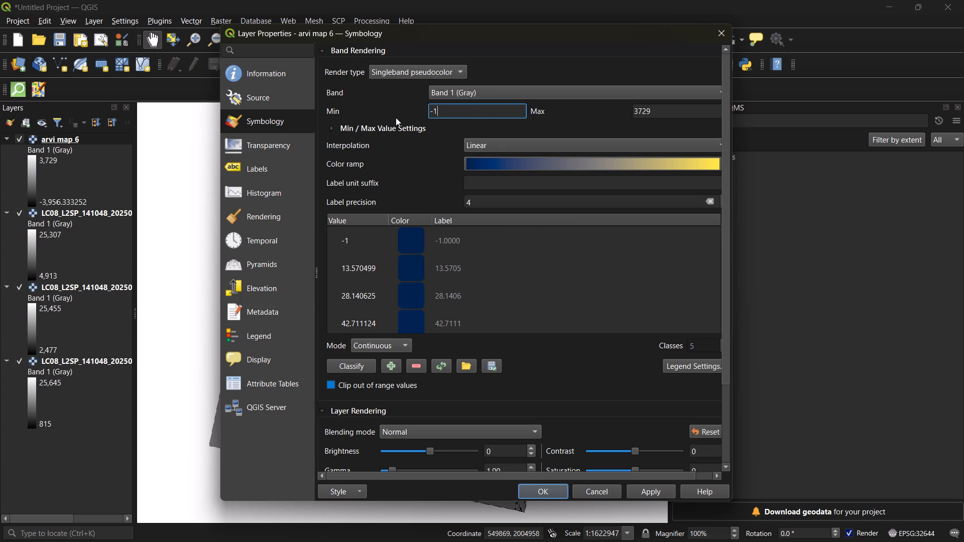
{"action": "left_click_drag", "start_coordinate": [656, 112], "coordinate": [598, 107]}
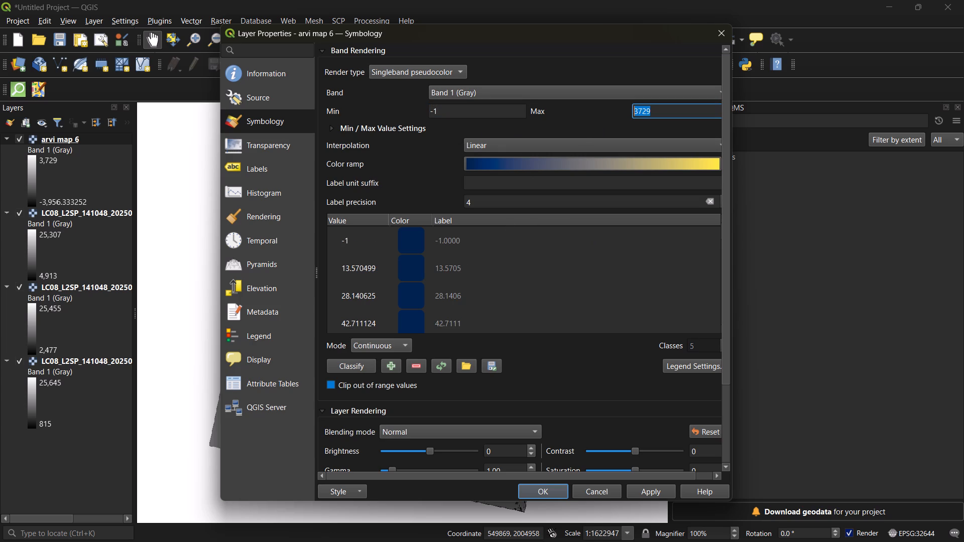
{"action": "left_click_drag", "start_coordinate": [598, 107], "coordinate": [592, 107]}
{"action": "key", "text": "minus"}
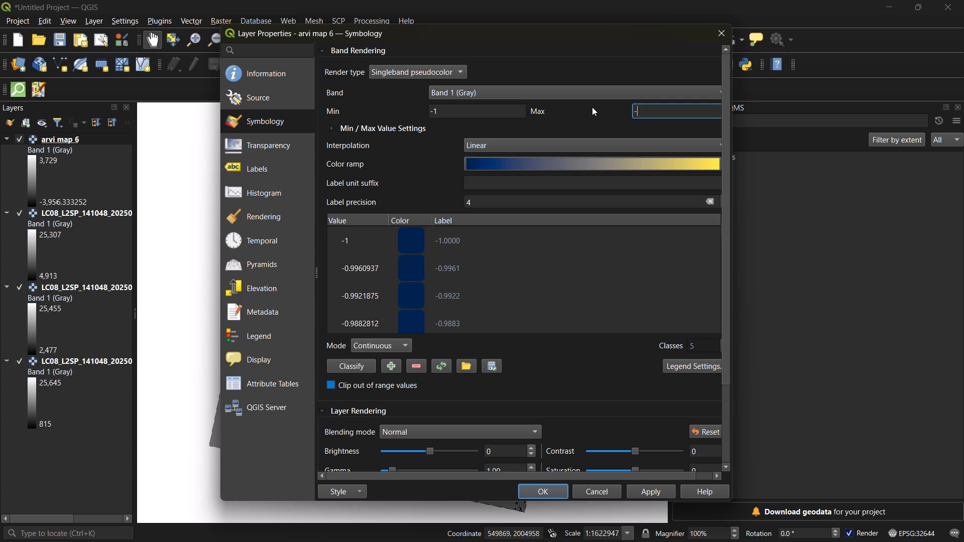
{"action": "key", "text": "BackSpace"}
{"action": "key", "text": "1"}
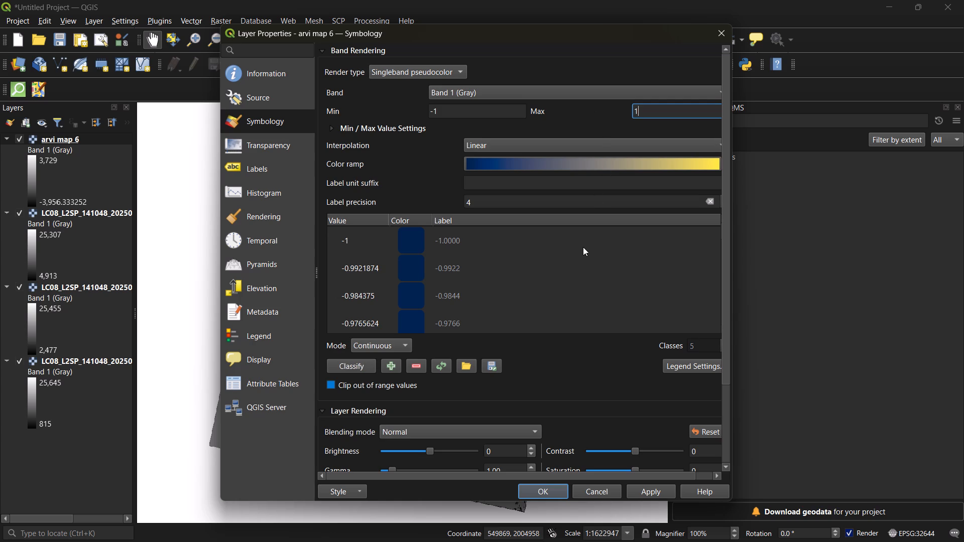
Classify the arvi map 6 color ramp values, apply the pseudocolor style and close the layer properties.
{"action": "scroll", "coordinate": [561, 286], "scroll_direction": "down", "scroll_amount": 1}
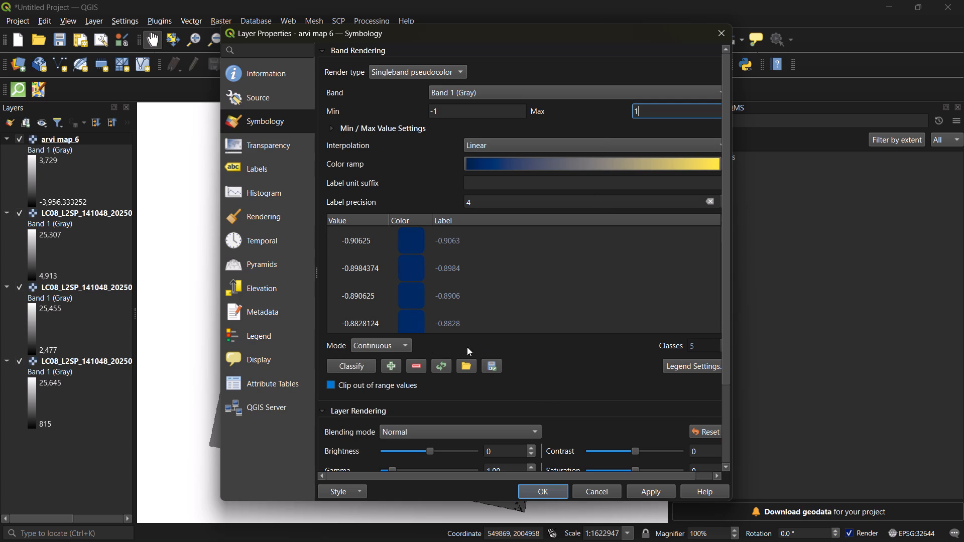
{"action": "left_click", "coordinate": [349, 364]}
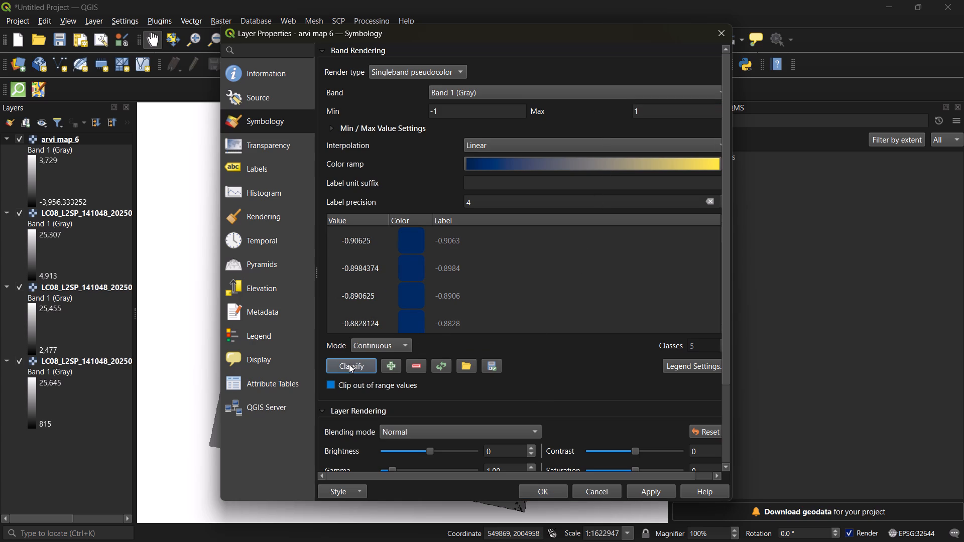
{"action": "scroll", "coordinate": [543, 413], "scroll_direction": "down", "scroll_amount": 2}
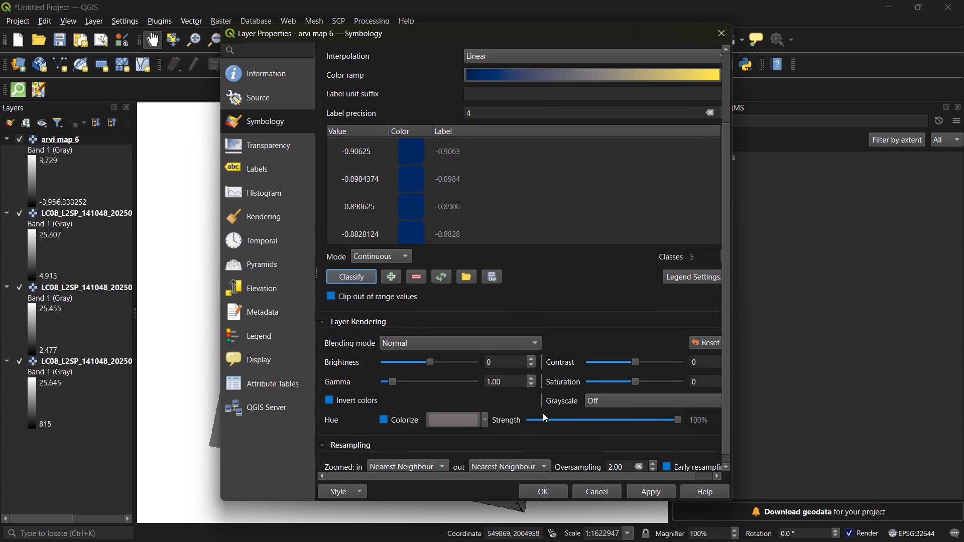
{"action": "scroll", "coordinate": [543, 413], "scroll_direction": "down", "scroll_amount": 2}
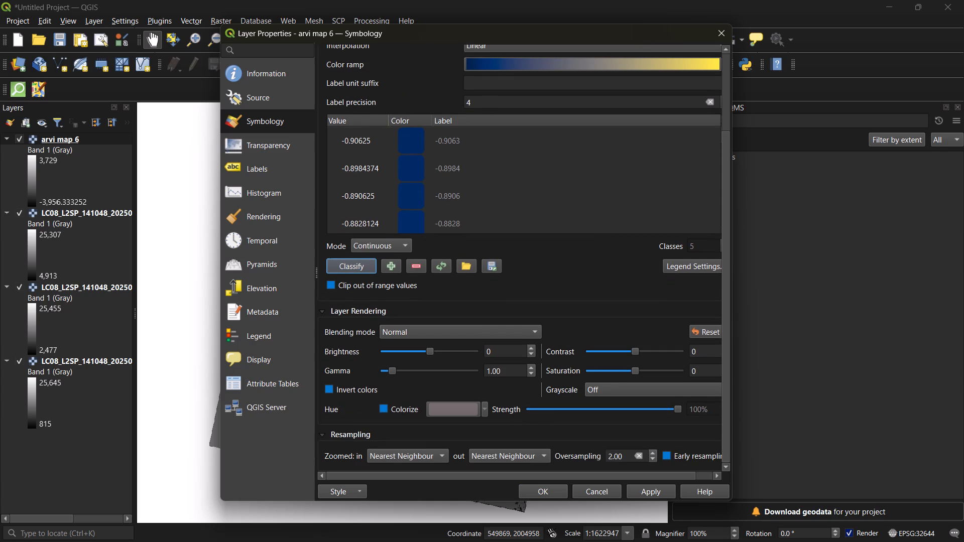
{"action": "left_click", "coordinate": [657, 493]}
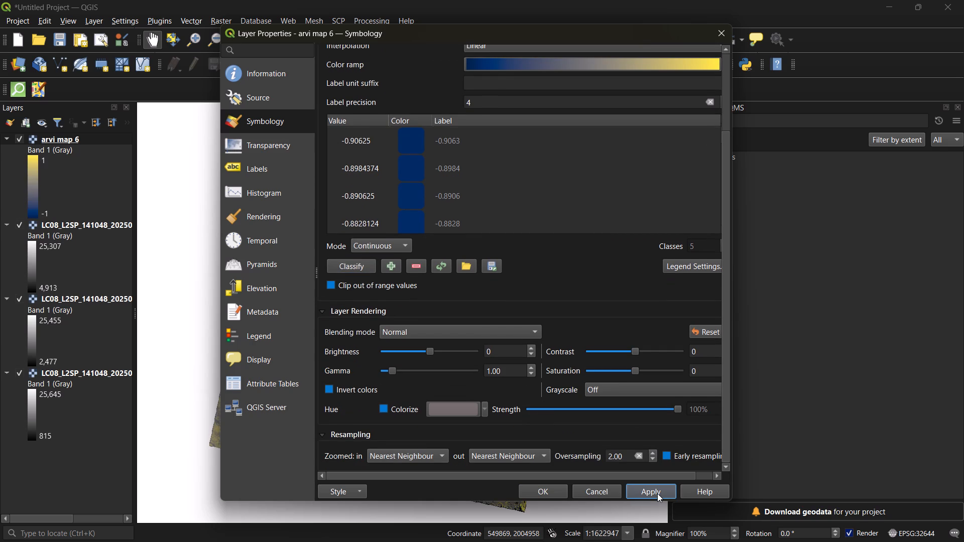
{"action": "left_click", "coordinate": [539, 491]}
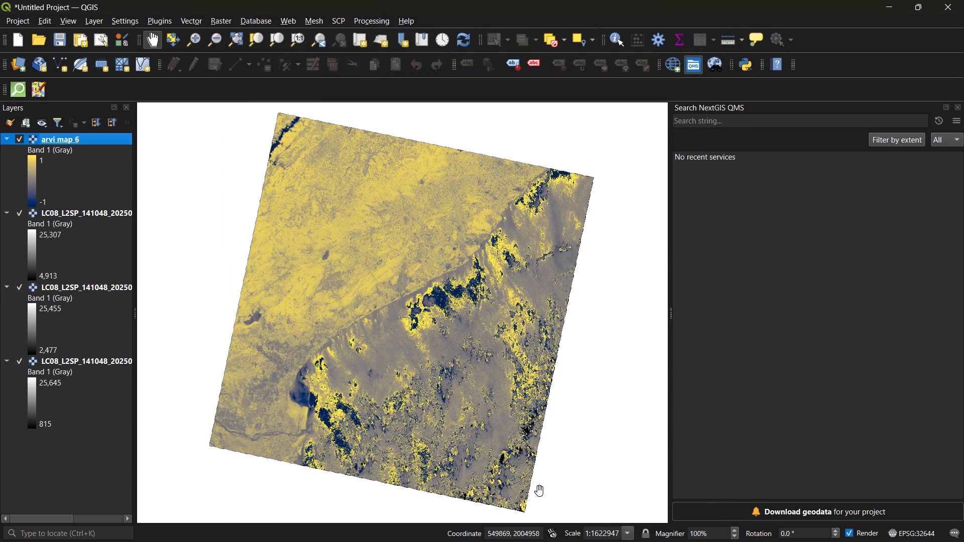
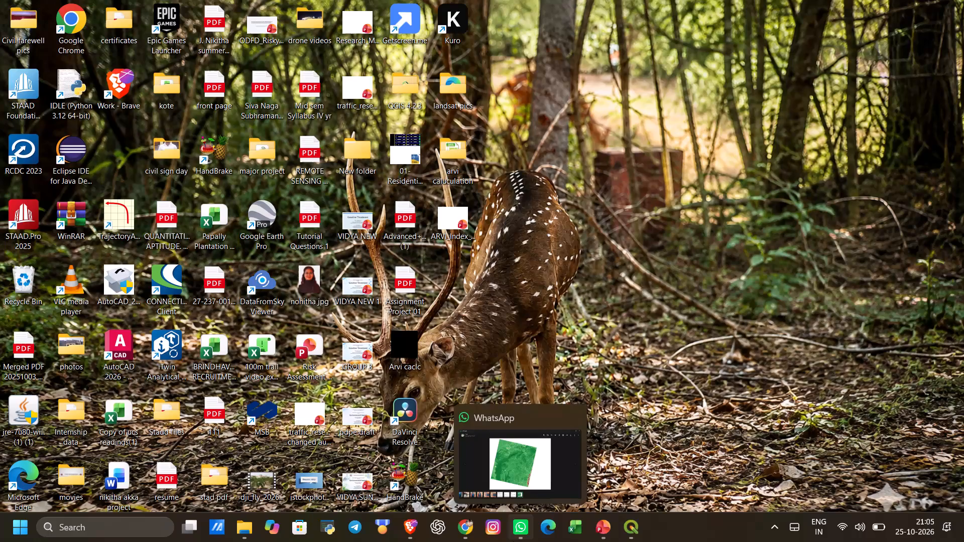
Open the recent workbook Minor 2 Batch (1) in Excel and maximize its window.
{"action": "left_click", "coordinate": [584, 538]}
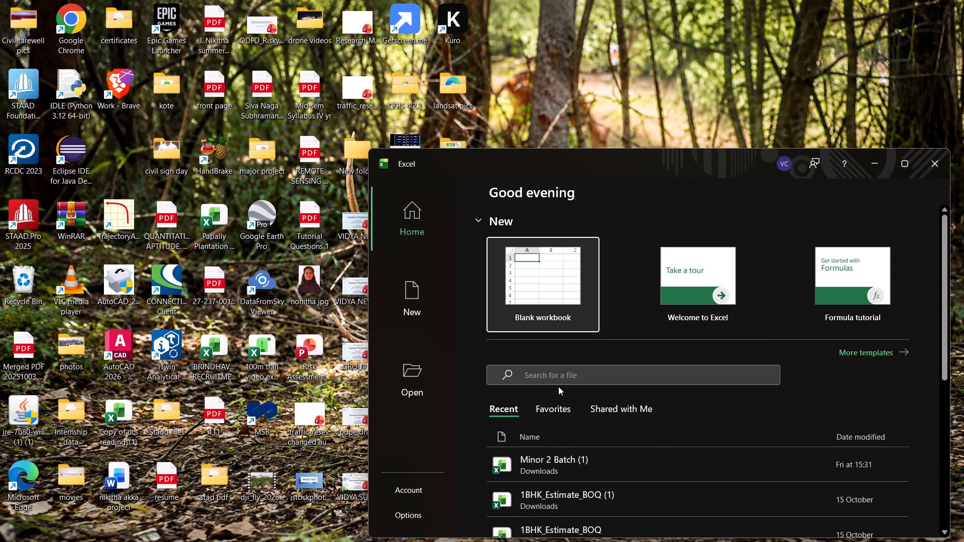
{"action": "double_click", "coordinate": [545, 450]}
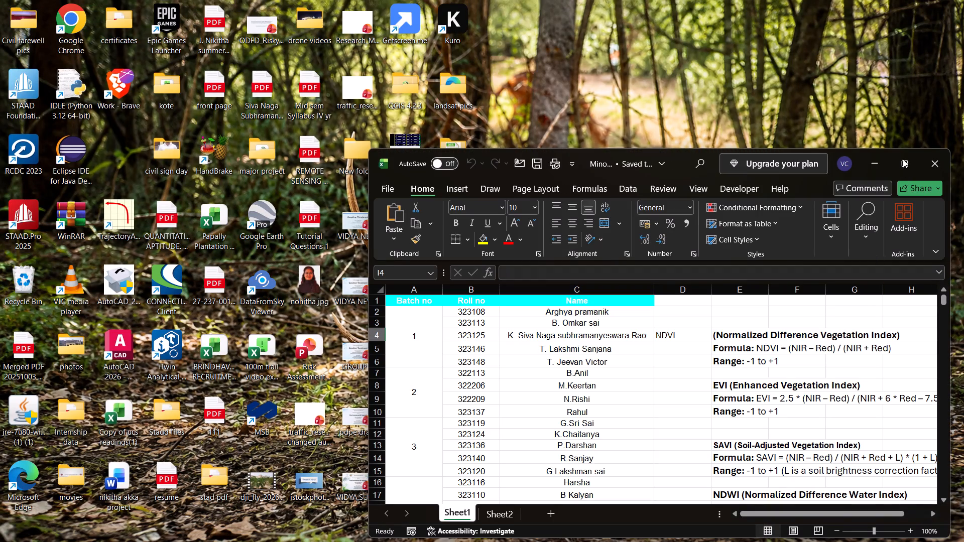
{"action": "left_click", "coordinate": [902, 159]}
Copy the expression 1 / ((0.1 – Red)² + (0.06 – NIR)²) from the formula cell under the ARVI heading on Sheet1.
{"action": "scroll", "coordinate": [517, 370], "scroll_direction": "down", "scroll_amount": 1}
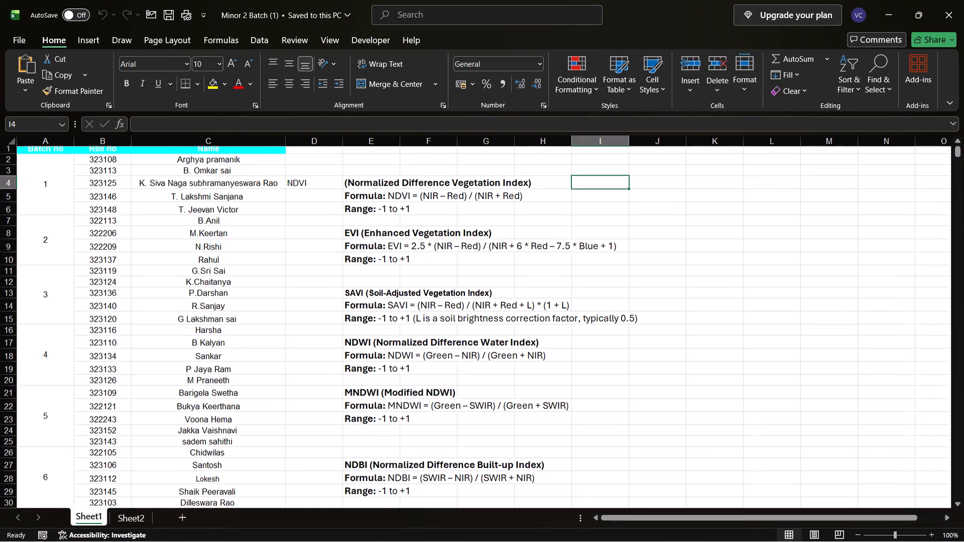
{"action": "scroll", "coordinate": [517, 370], "scroll_direction": "down", "scroll_amount": 5}
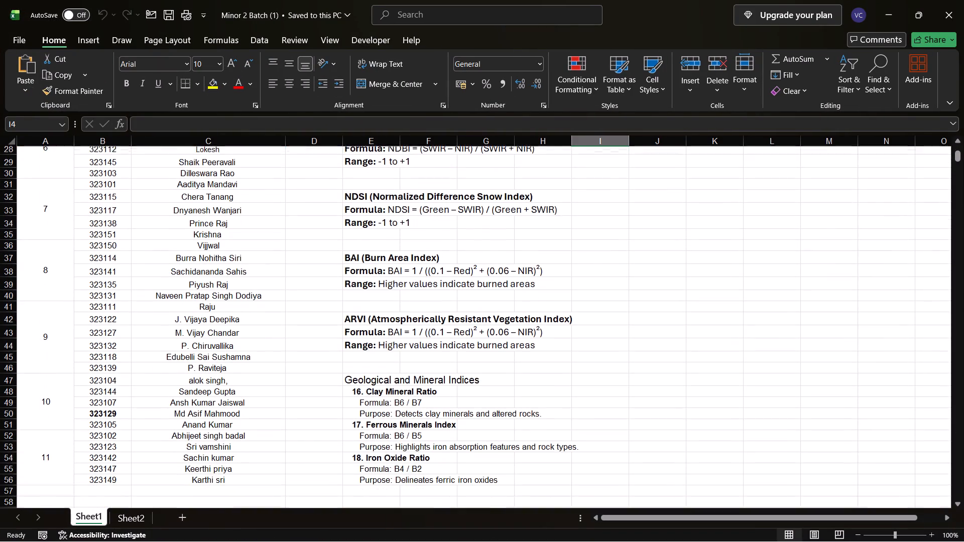
{"action": "scroll", "coordinate": [517, 370], "scroll_direction": "down", "scroll_amount": 1}
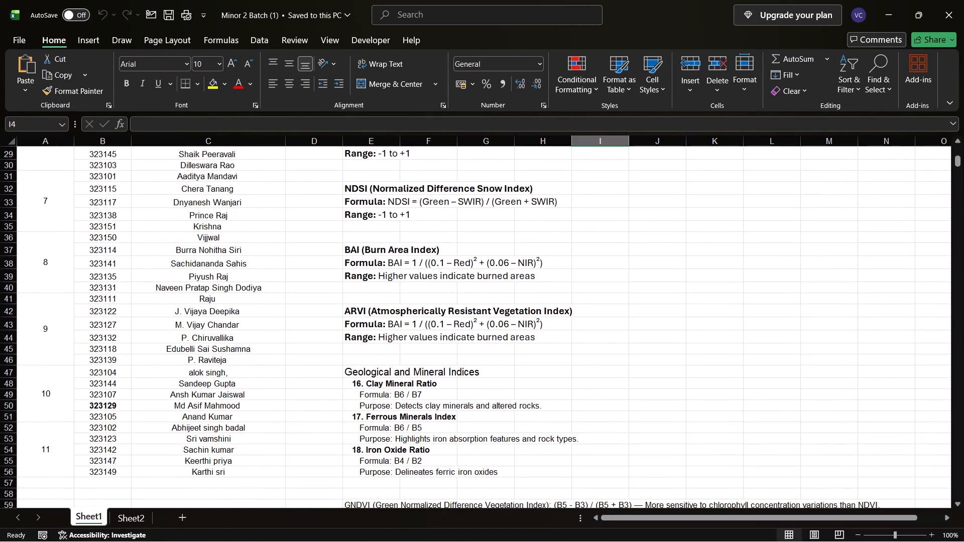
{"action": "left_click", "coordinate": [436, 325]}
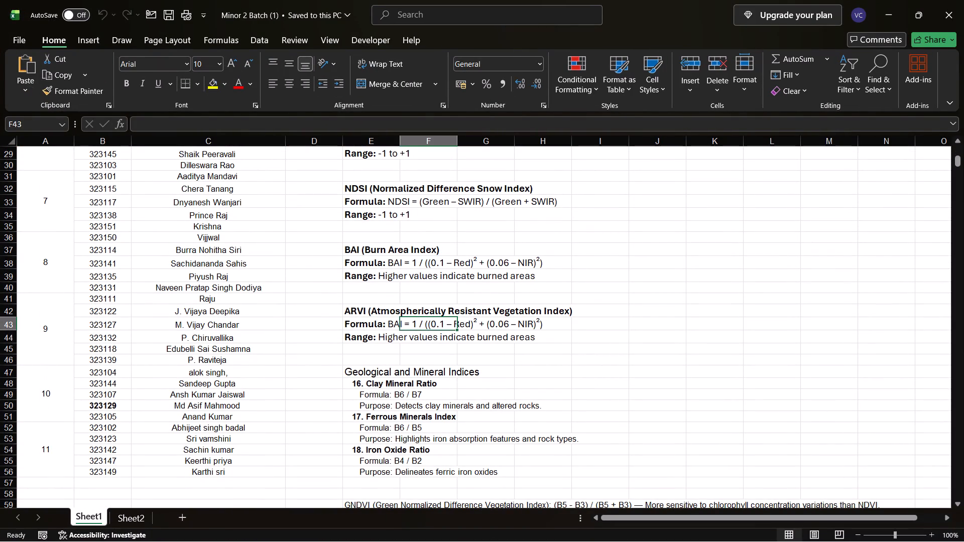
{"action": "left_click_drag", "start_coordinate": [436, 325], "coordinate": [449, 325]}
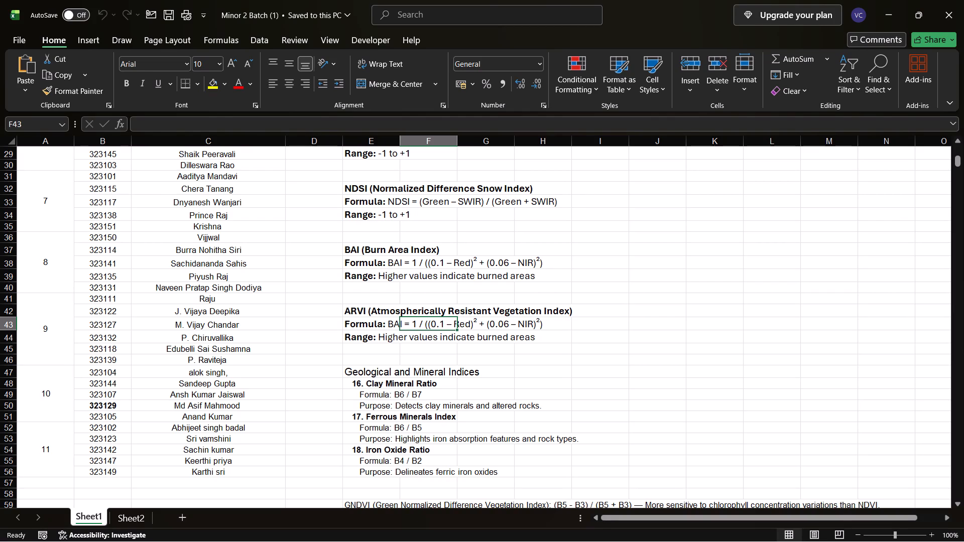
{"action": "left_click", "coordinate": [535, 318]}
{"action": "left_click", "coordinate": [417, 325]}
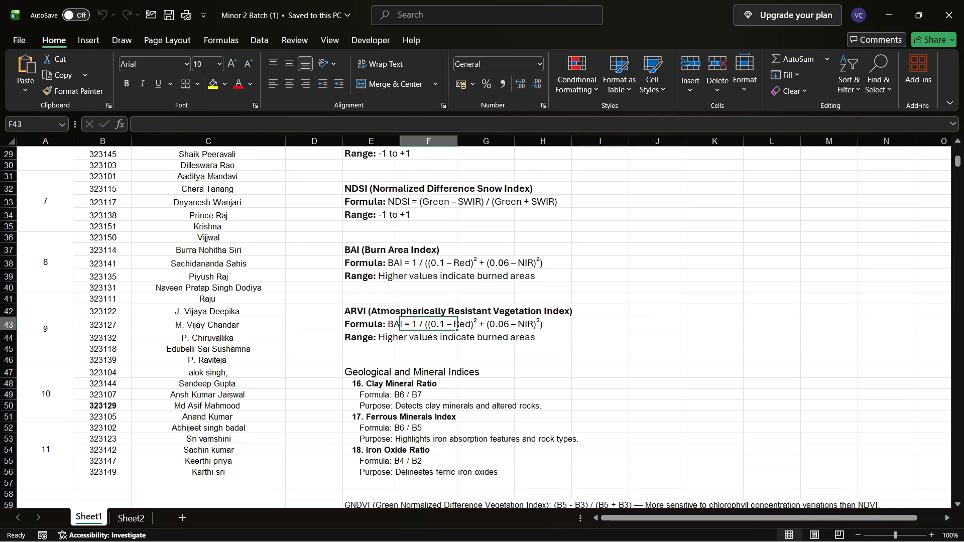
{"action": "left_click", "coordinate": [445, 330]}
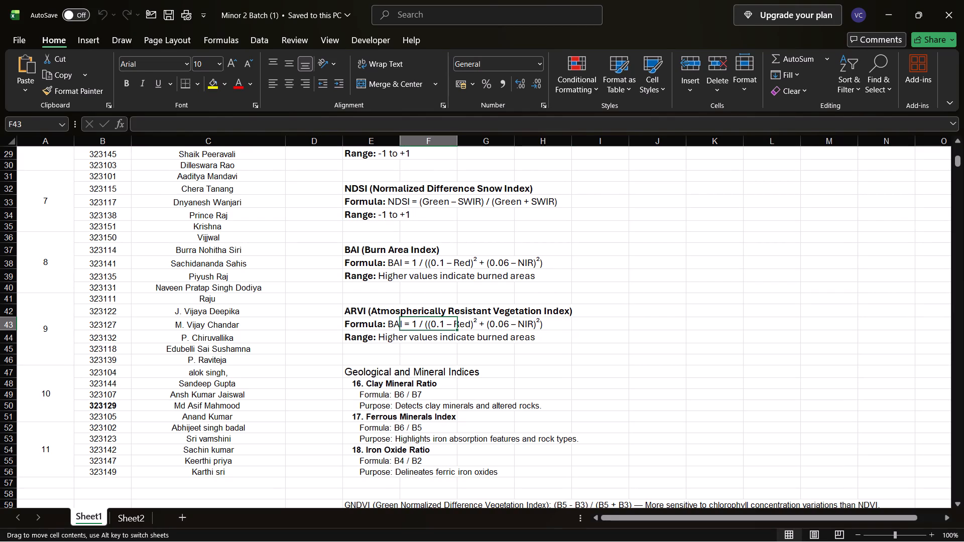
{"action": "left_click", "coordinate": [467, 324]}
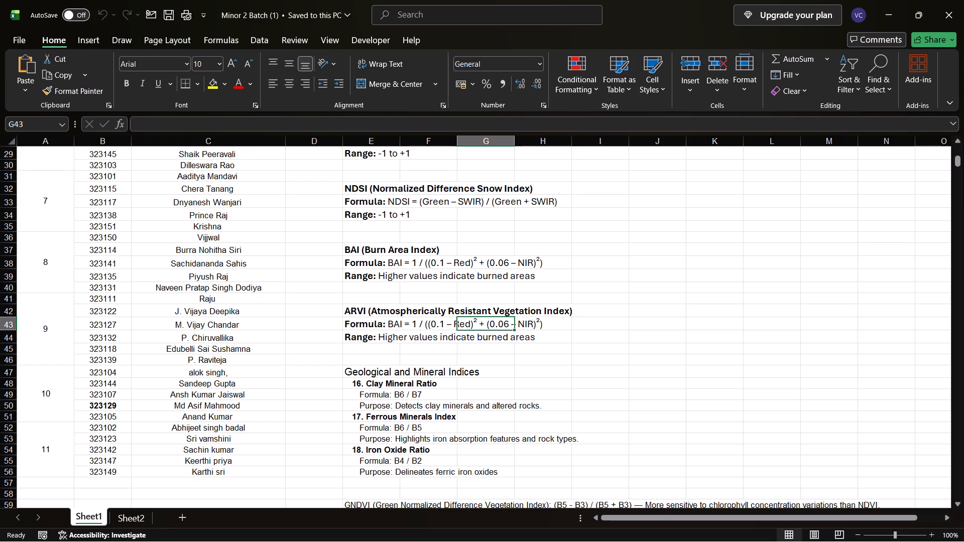
{"action": "left_click", "coordinate": [359, 325]}
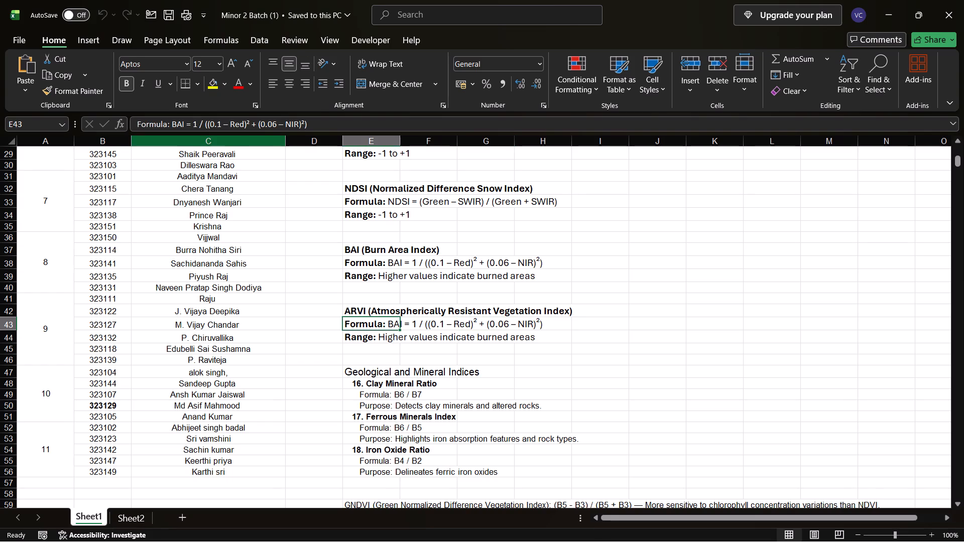
{"action": "left_click_drag", "start_coordinate": [192, 122], "coordinate": [311, 123]}
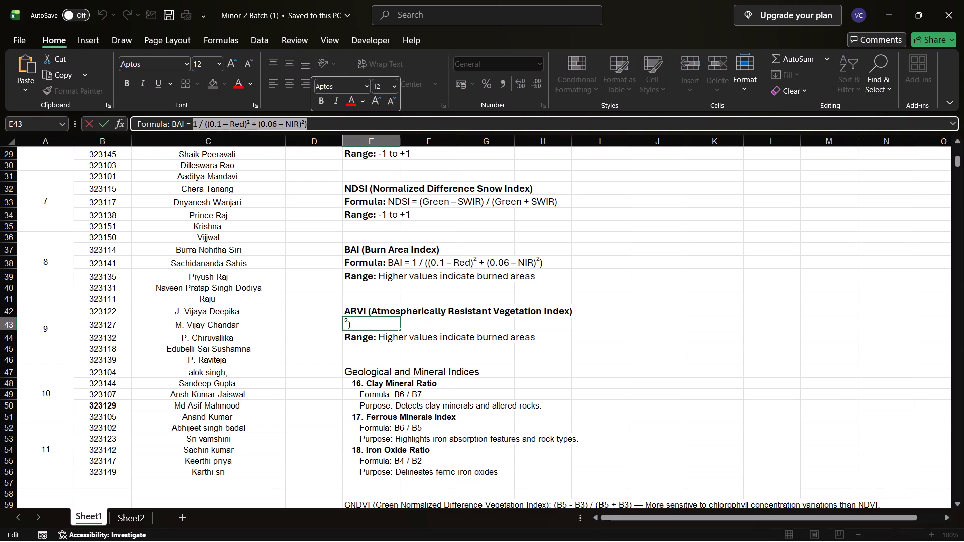
{"action": "key", "text": "ctrl+c"}
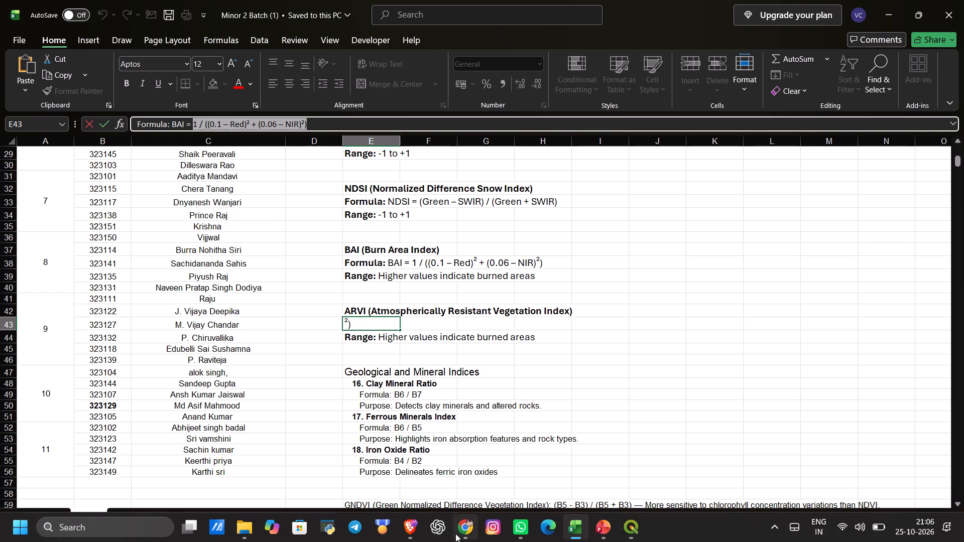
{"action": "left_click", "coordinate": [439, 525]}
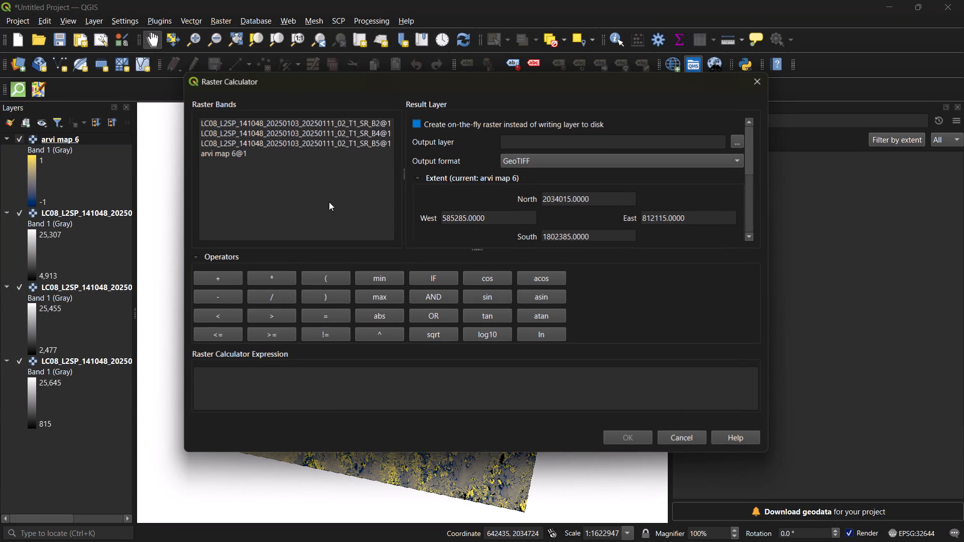
{"action": "left_click", "coordinate": [328, 374]}
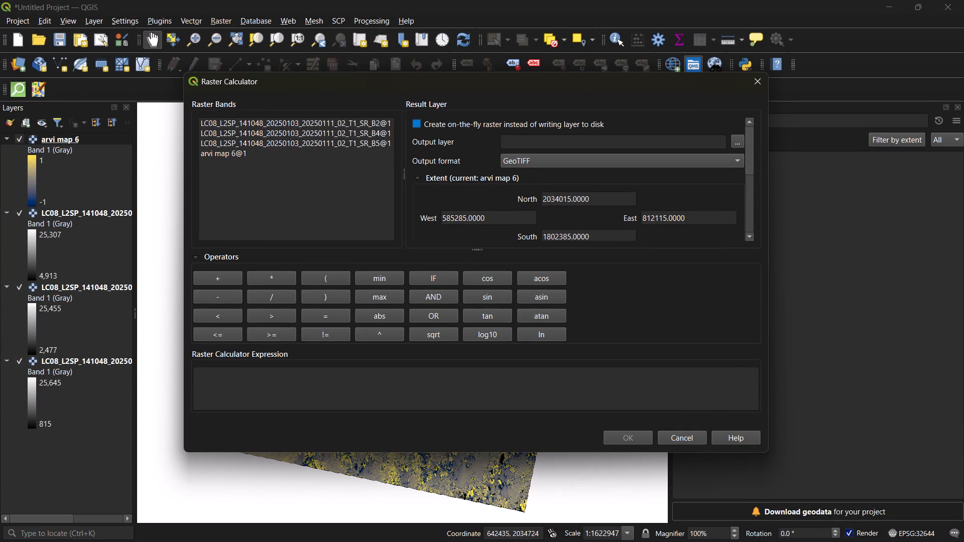
{"action": "key", "text": "ctrl+v"}
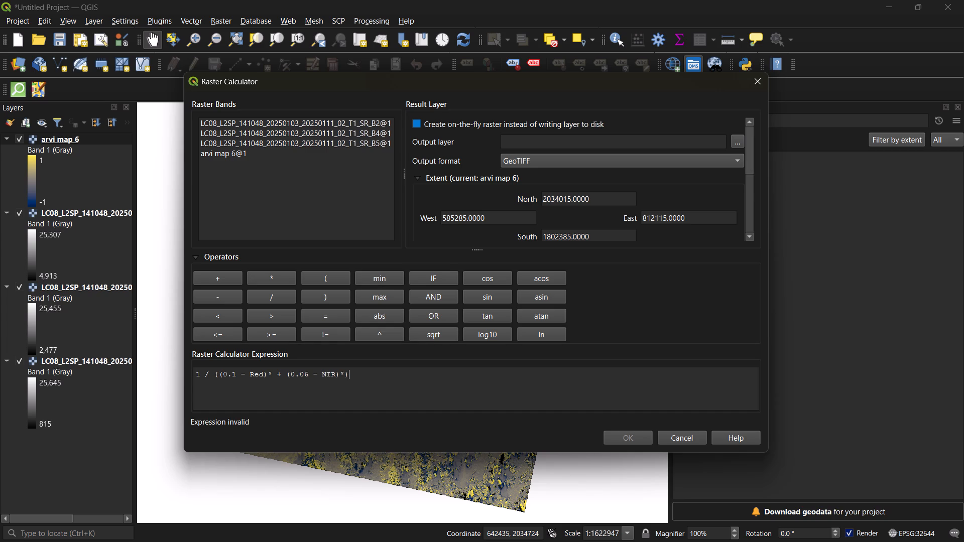
Replace Red with the LC08 141048 SR_B2 band and NIR with the SR_B5 band in the raster calculator expression.
{"action": "left_click_drag", "start_coordinate": [264, 374], "coordinate": [252, 375]}
{"action": "left_click_drag", "start_coordinate": [252, 375], "coordinate": [251, 375]}
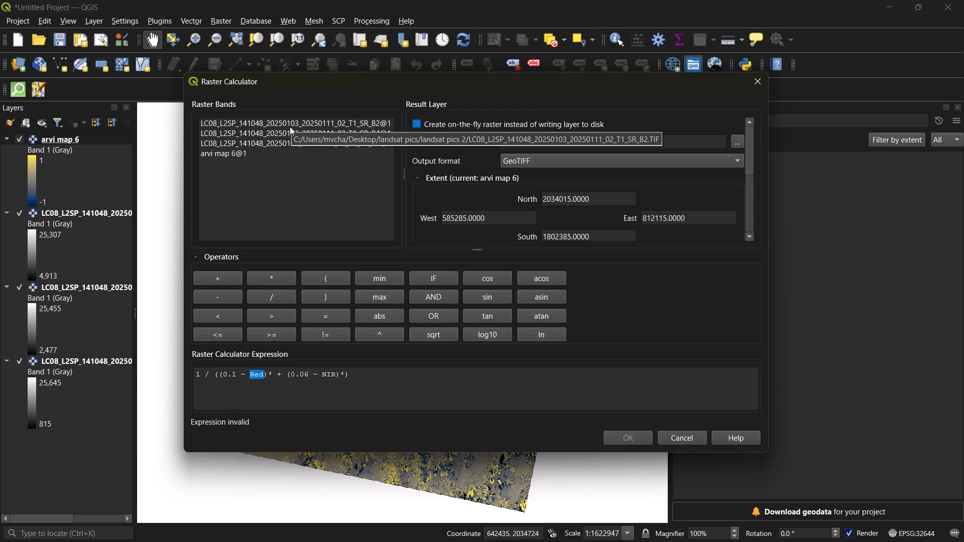
{"action": "double_click", "coordinate": [290, 124]}
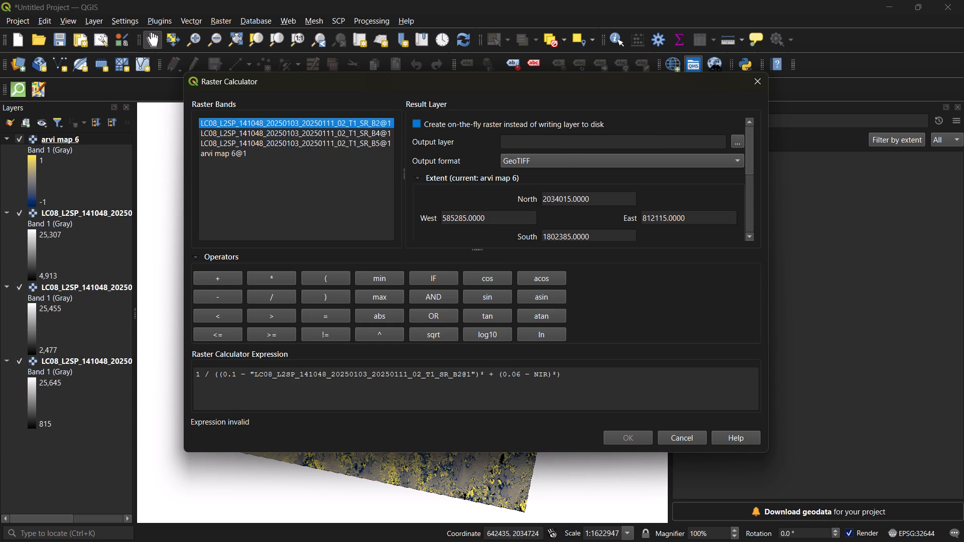
{"action": "left_click_drag", "start_coordinate": [548, 373], "coordinate": [533, 373]}
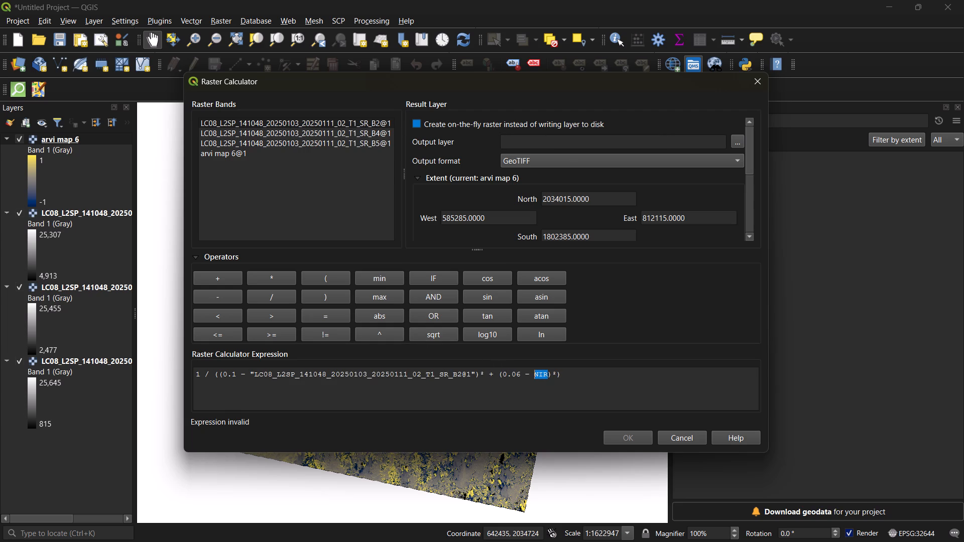
{"action": "left_click_drag", "start_coordinate": [533, 373], "coordinate": [532, 373]}
{"action": "double_click", "coordinate": [358, 140]}
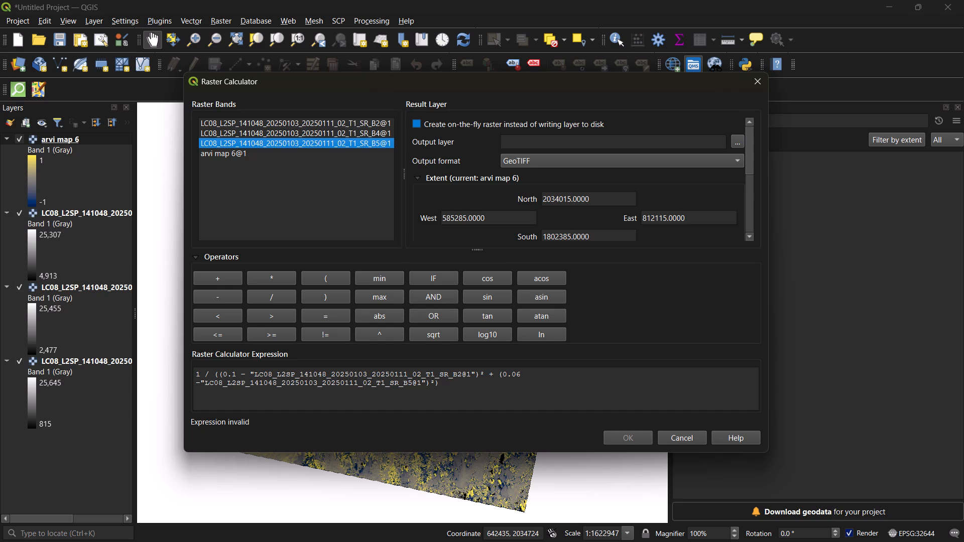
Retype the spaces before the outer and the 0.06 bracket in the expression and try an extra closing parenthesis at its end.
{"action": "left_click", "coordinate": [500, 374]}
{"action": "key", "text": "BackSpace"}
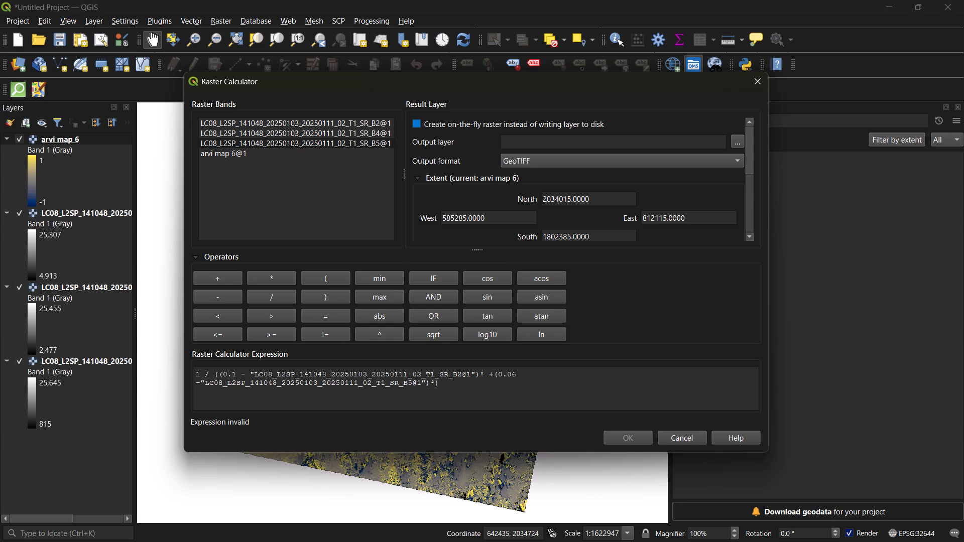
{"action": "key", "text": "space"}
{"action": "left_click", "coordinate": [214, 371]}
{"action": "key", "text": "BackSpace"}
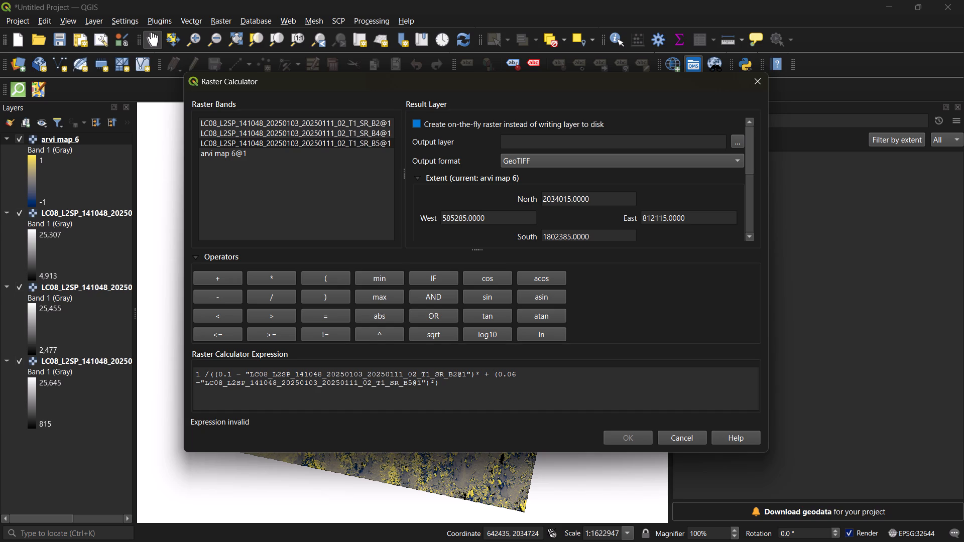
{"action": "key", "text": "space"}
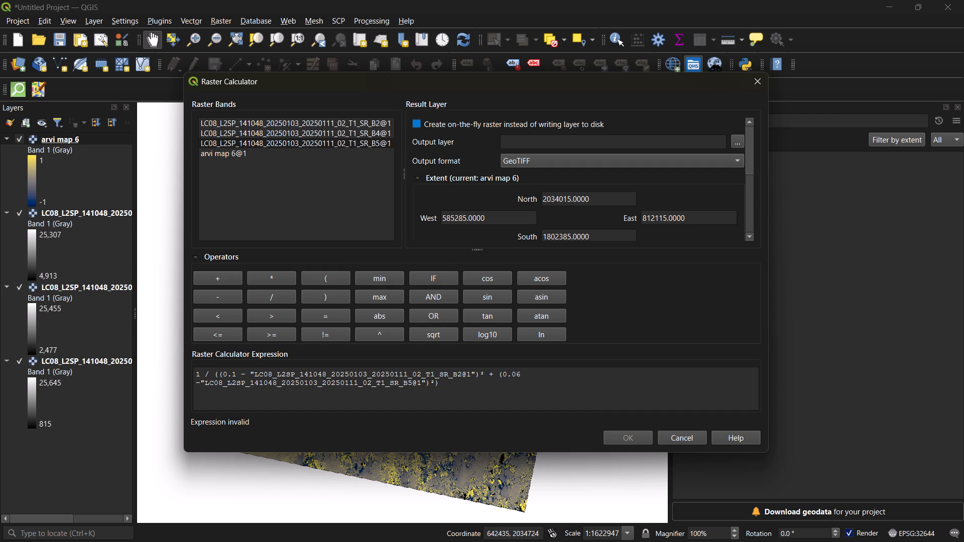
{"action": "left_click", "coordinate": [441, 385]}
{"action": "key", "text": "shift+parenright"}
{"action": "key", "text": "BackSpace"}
Replace the minus signs before the SR_B5 and SR_B2 bands in the raster calculator expression with plain hyphens.
{"action": "left_click", "coordinate": [202, 381]}
{"action": "key", "text": "BackSpace"}
{"action": "key", "text": "minus"}
{"action": "left_click", "coordinate": [254, 410]}
{"action": "left_click", "coordinate": [246, 375]}
{"action": "key", "text": "BackSpace"}
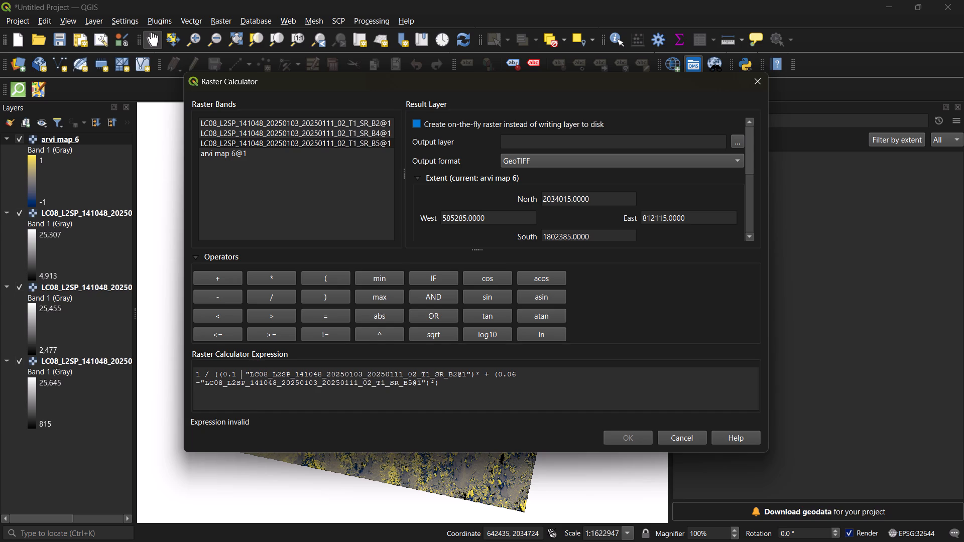
{"action": "key", "text": "minus"}
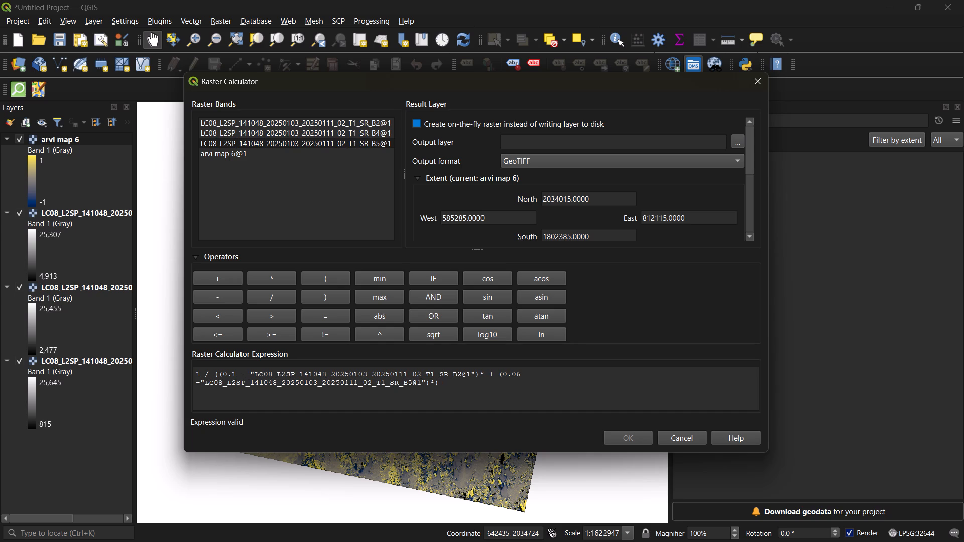
{"action": "left_click", "coordinate": [280, 402]}
Set the raster calculator's output layer to arvi trail 5 and run the calculation.
{"action": "left_click", "coordinate": [738, 145]}
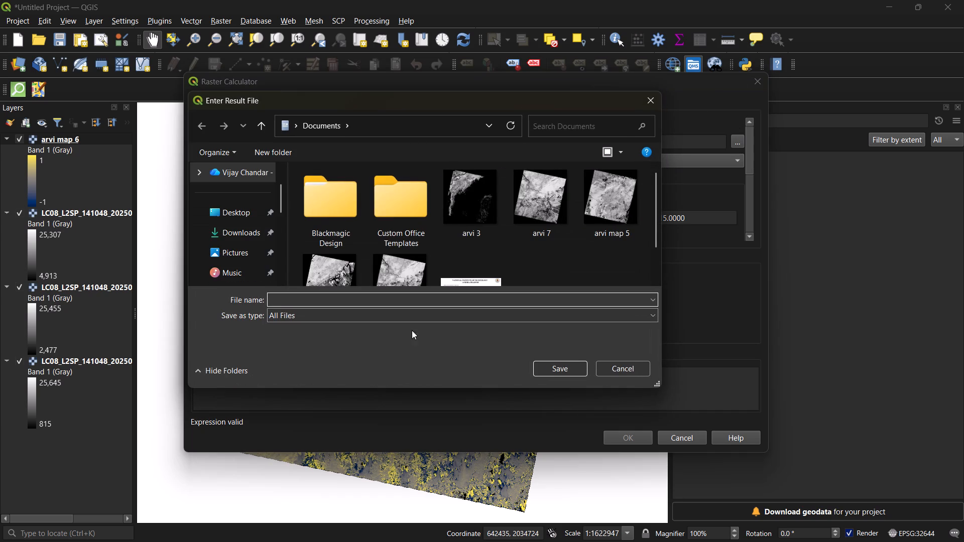
Save the raster calculator's result file in Documents as arvi trail 5 and run the calculation.
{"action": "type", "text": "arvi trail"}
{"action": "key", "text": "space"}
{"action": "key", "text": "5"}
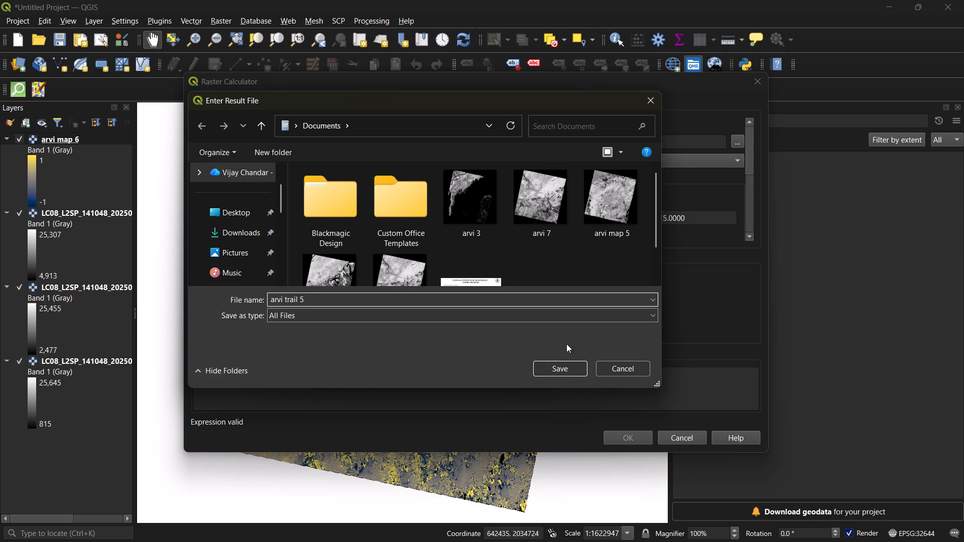
{"action": "left_click", "coordinate": [564, 370]}
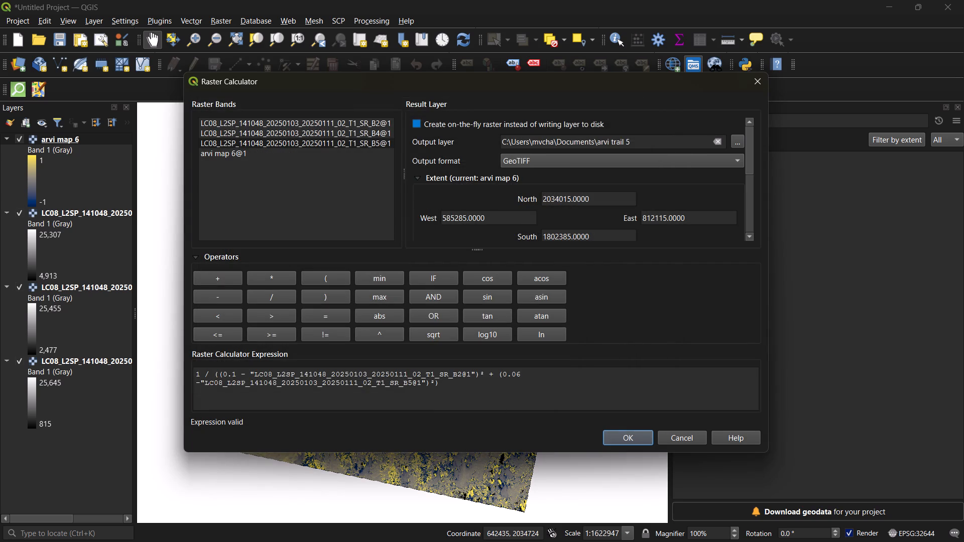
{"action": "left_click", "coordinate": [624, 435]}
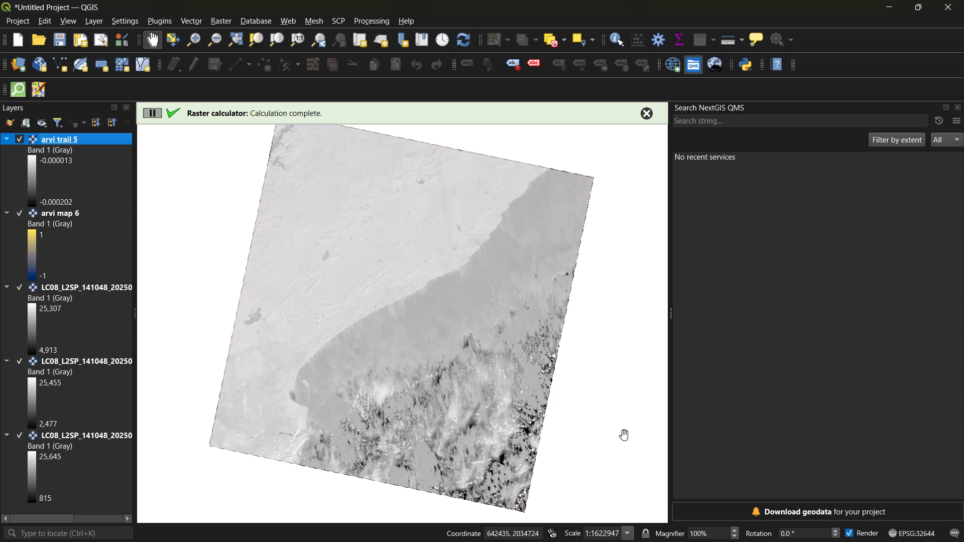
Open the symbology properties of the arvi trail 5 layer.
{"action": "left_click", "coordinate": [52, 138]}
{"action": "double_click", "coordinate": [52, 138]}
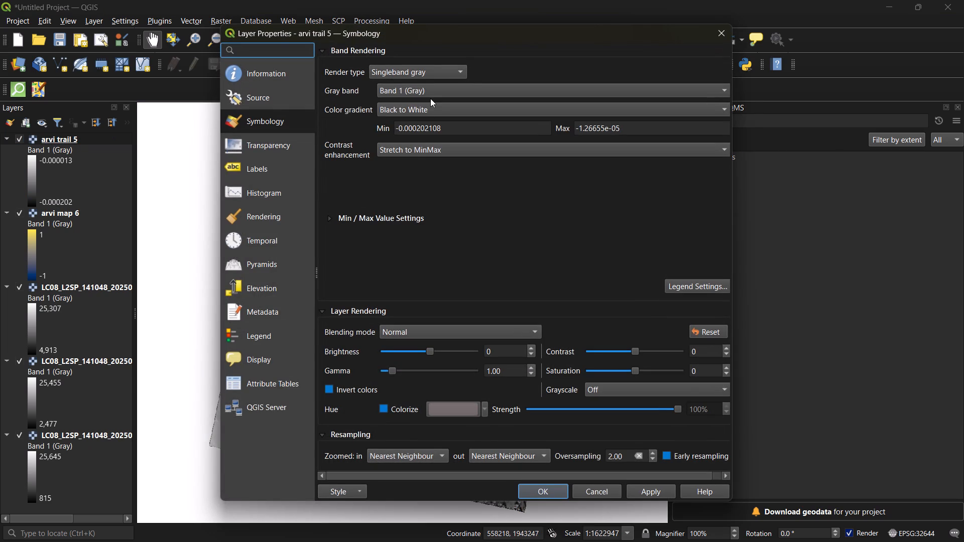
Change the render type of the arvi trail 5 layer to Singleband pseudocolor.
{"action": "left_click", "coordinate": [430, 74]}
{"action": "left_click", "coordinate": [429, 85]}
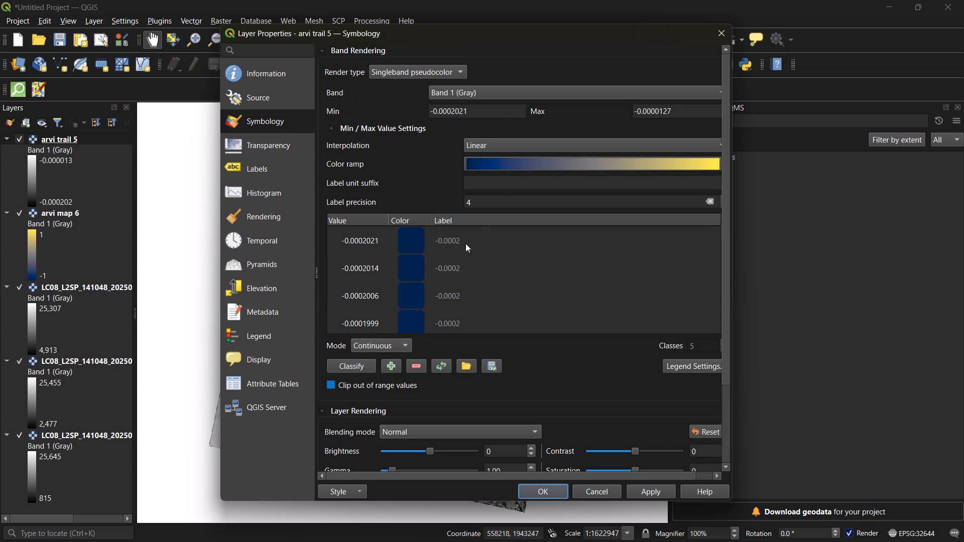
Set the arvi trail 5 color range to a minimum of -1 and maximum of 1, classify, and apply the symbology.
{"action": "left_click_drag", "start_coordinate": [489, 108], "coordinate": [398, 116]}
{"action": "type", "text": "-1"}
{"action": "key", "text": "BackSpace"}
{"action": "key", "text": "BackSpace"}
{"action": "key", "text": "BackSpace"}
{"action": "key", "text": "BackSpace"}
{"action": "key", "text": "BackSpace"}
{"action": "key", "text": "BackSpace"}
{"action": "key", "text": "BackSpace"}
{"action": "key", "text": "BackSpace"}
{"action": "key", "text": "BackSpace"}
{"action": "key", "text": "BackSpace"}
{"action": "key", "text": "BackSpace"}
{"action": "key", "text": "BackSpace"}
{"action": "key", "text": "BackSpace"}
{"action": "key", "text": "BackSpace"}
{"action": "key", "text": "BackSpace"}
{"action": "type", "text": "-1"}
{"action": "left_click_drag", "start_coordinate": [676, 109], "coordinate": [594, 113]}
{"action": "key", "text": "1"}
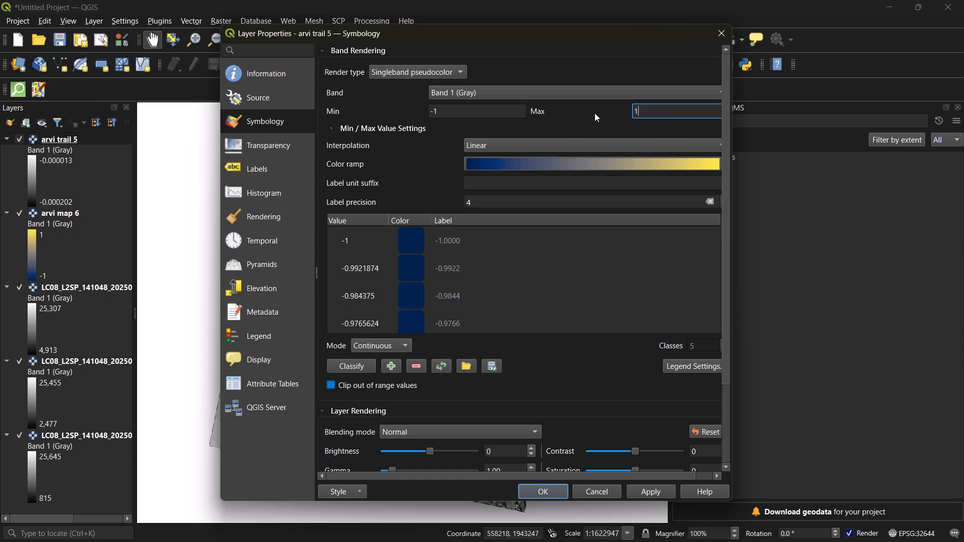
{"action": "left_click", "coordinate": [358, 358]}
{"action": "left_click", "coordinate": [650, 489]}
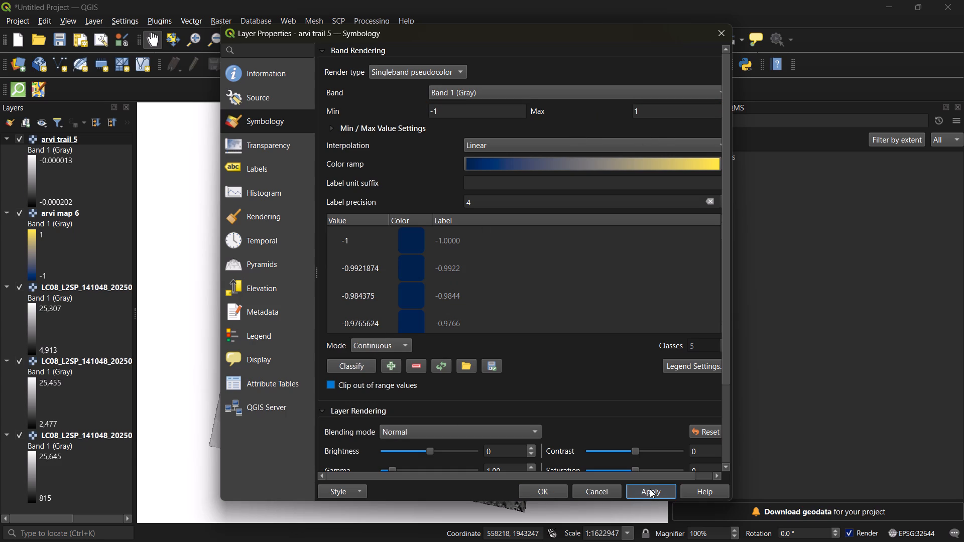
{"action": "left_click", "coordinate": [540, 487]}
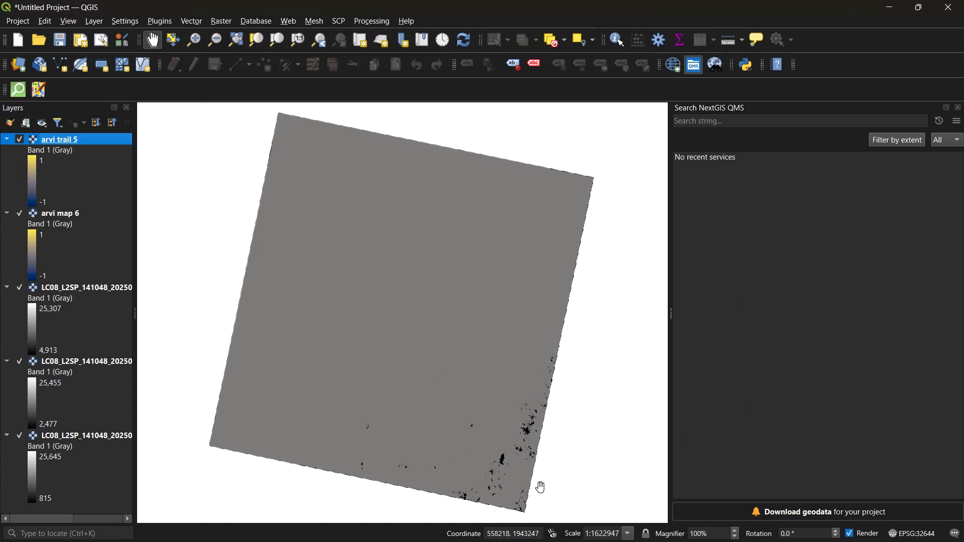
Hide the arvi map 6 layer and the three LC08 141048 band layers, leaving only arvi trail 5 shown.
{"action": "left_click", "coordinate": [17, 286]}
{"action": "left_click", "coordinate": [17, 215]}
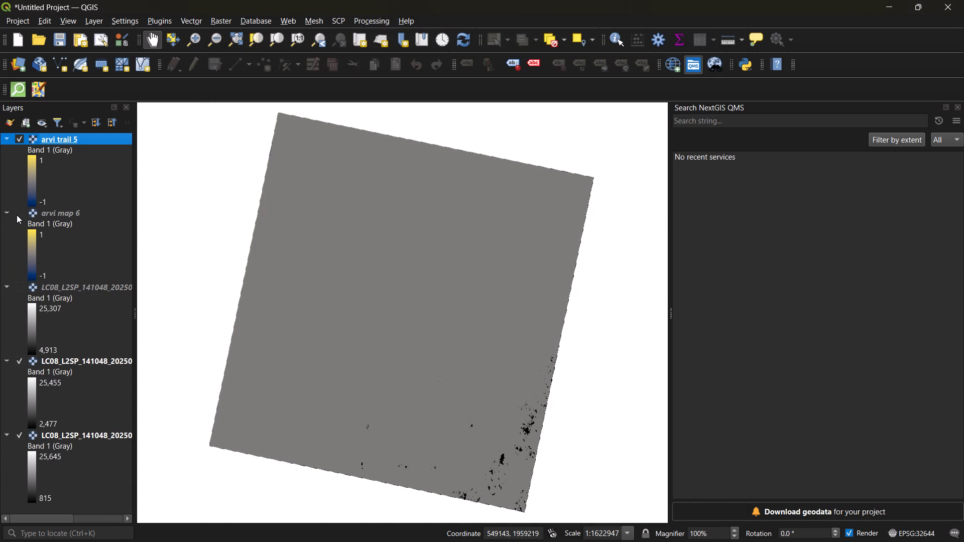
{"action": "left_click", "coordinate": [19, 360]}
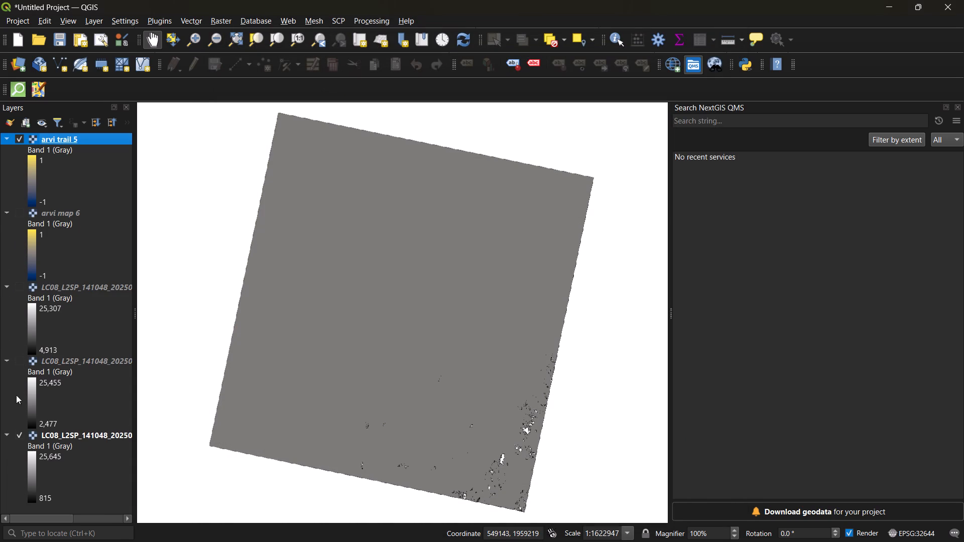
{"action": "left_click", "coordinate": [18, 435]}
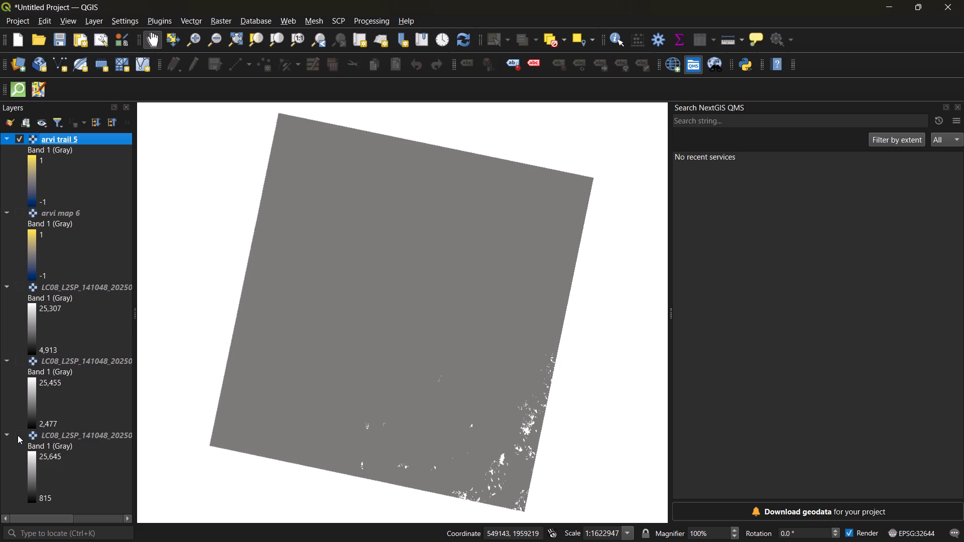
{"action": "scroll", "coordinate": [42, 290], "scroll_direction": "down", "scroll_amount": 2}
{"action": "scroll", "coordinate": [42, 290], "scroll_direction": "up", "scroll_amount": 2}
Toggle the arvi trail 5 layer's visibility off and back on to check its rendering.
{"action": "left_click", "coordinate": [48, 141]}
{"action": "left_click", "coordinate": [20, 137]}
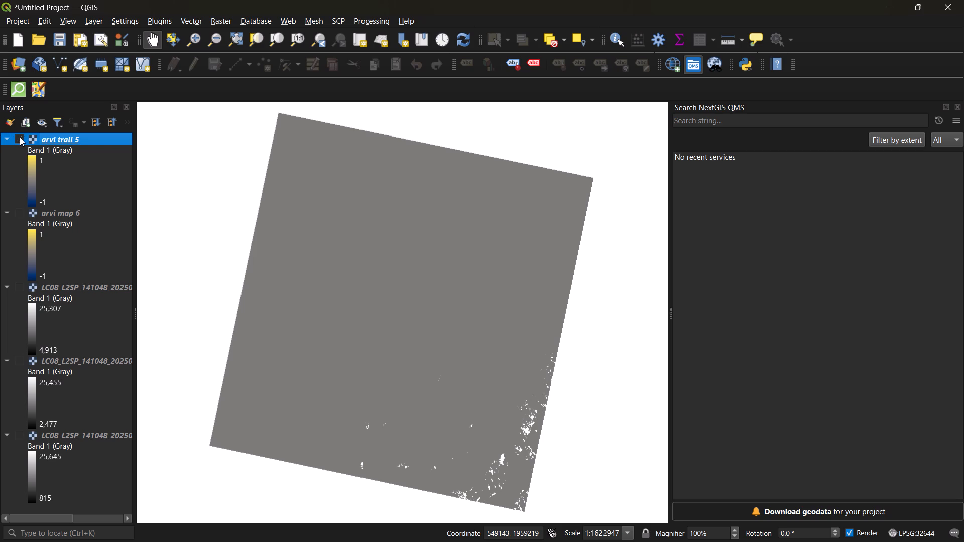
{"action": "left_click", "coordinate": [20, 137]}
Examine the color class table in arvi trail 5's symbology, reclassify it, and close the properties without applying.
{"action": "double_click", "coordinate": [53, 140]}
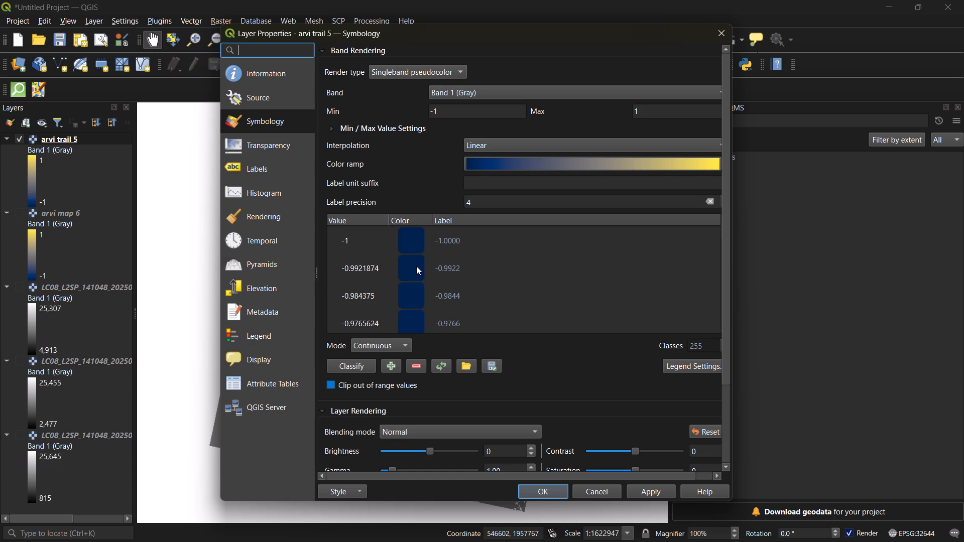
{"action": "scroll", "coordinate": [416, 266], "scroll_direction": "up", "scroll_amount": 1}
{"action": "scroll", "coordinate": [416, 266], "scroll_direction": "down", "scroll_amount": 2}
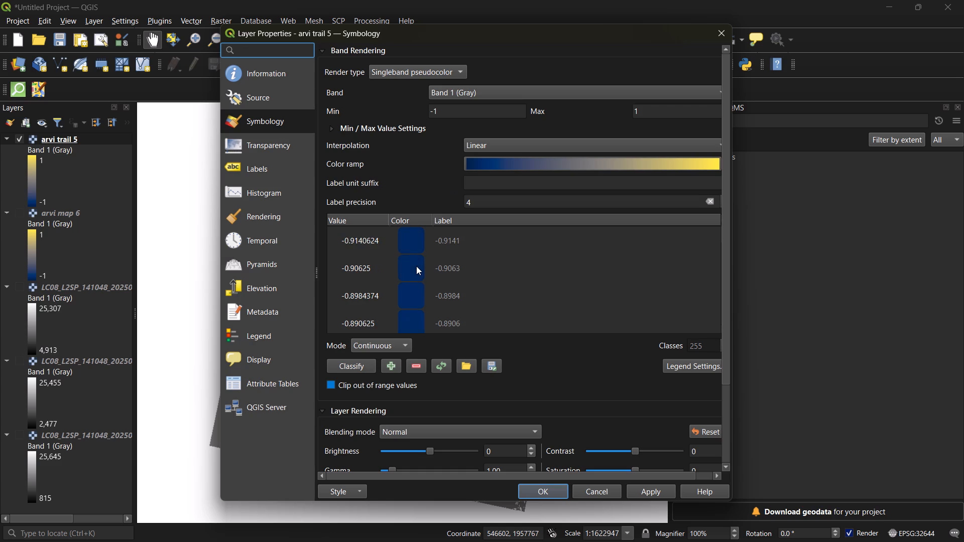
{"action": "scroll", "coordinate": [416, 266], "scroll_direction": "down", "scroll_amount": 7}
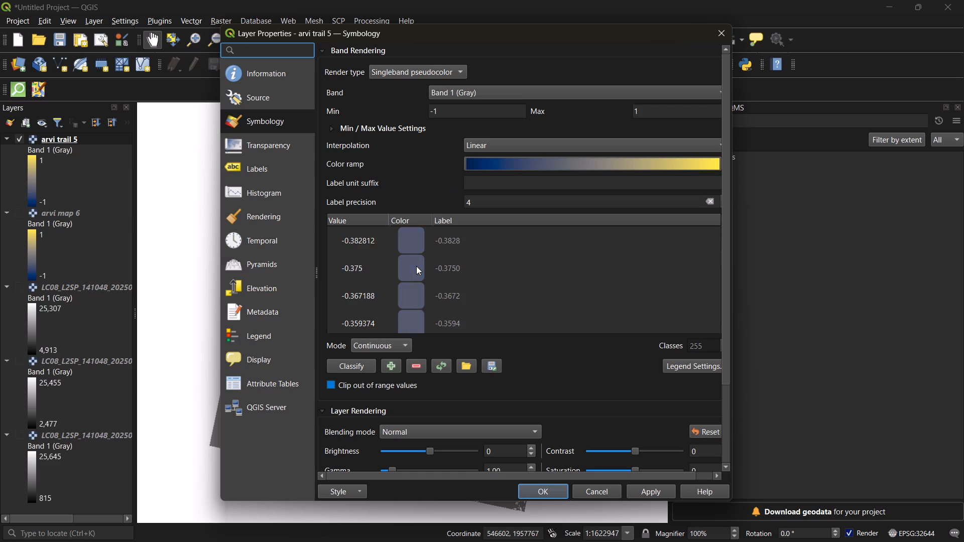
{"action": "scroll", "coordinate": [416, 266], "scroll_direction": "down", "scroll_amount": 12}
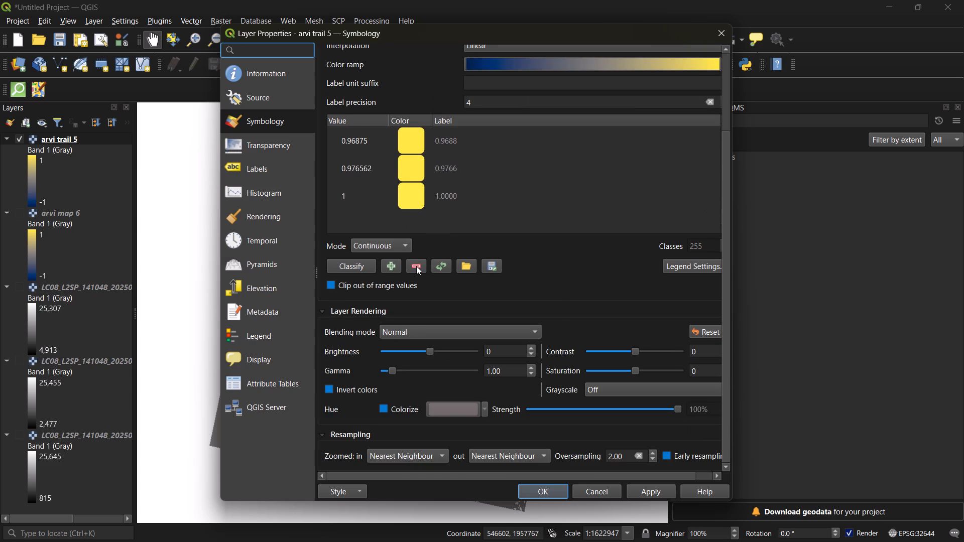
{"action": "left_click", "coordinate": [362, 260]}
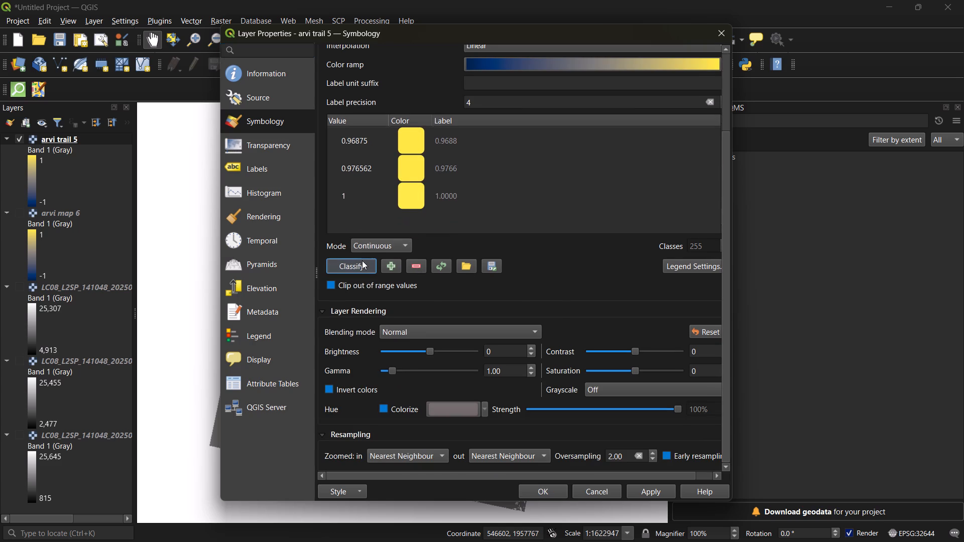
{"action": "left_click", "coordinate": [70, 181]}
{"action": "left_click", "coordinate": [721, 37]}
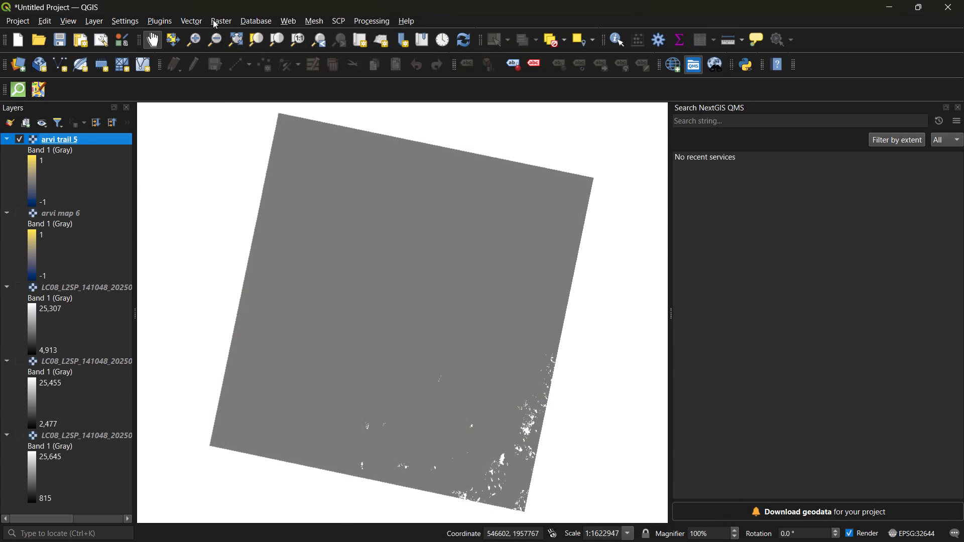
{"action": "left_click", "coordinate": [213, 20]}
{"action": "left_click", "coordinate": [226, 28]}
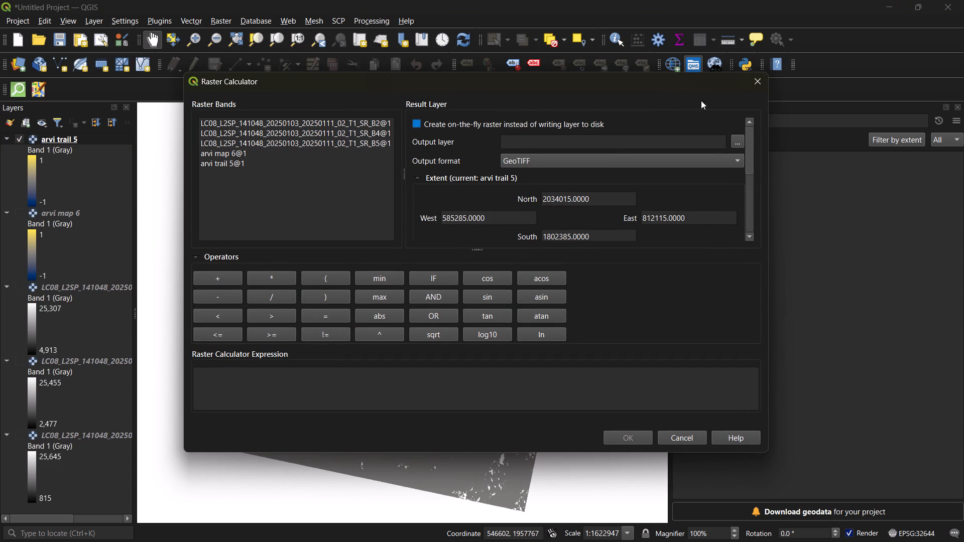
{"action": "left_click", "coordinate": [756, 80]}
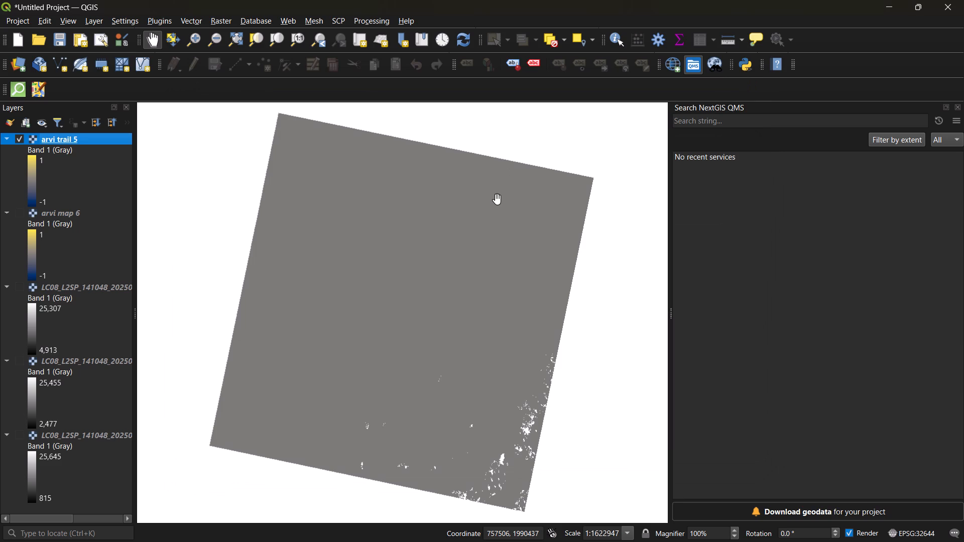
Start a new empty project.
{"action": "key", "text": "ctrl+n"}
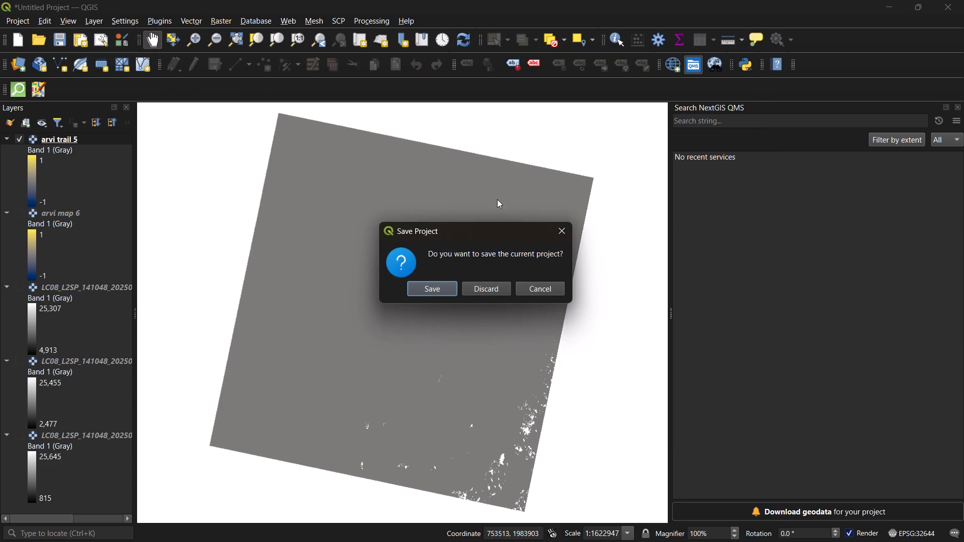
Discard the current project's unsaved changes to finish starting the new empty project.
{"action": "left_click", "coordinate": [487, 290]}
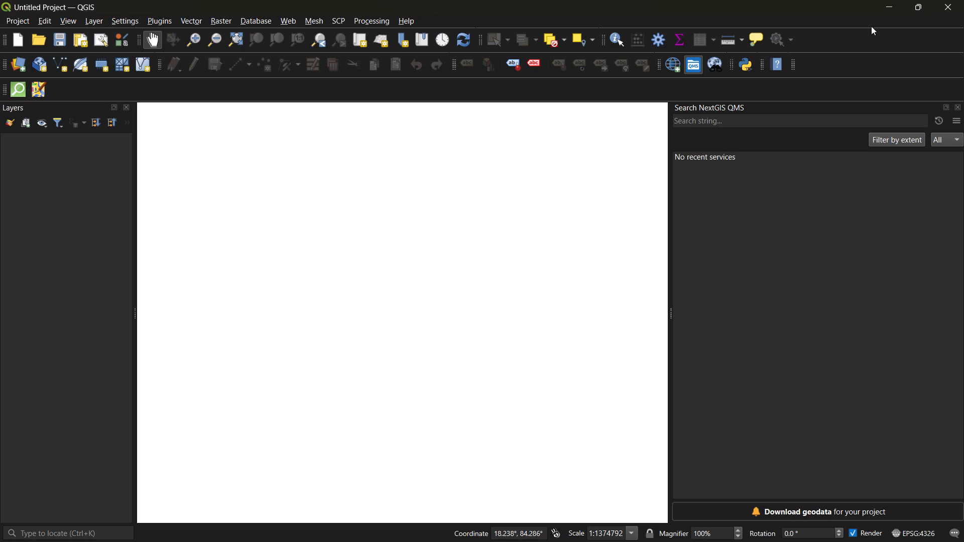
Restore the maximized application window to its smaller size, uncovering part of the desktop.
{"action": "left_click", "coordinate": [916, 3]}
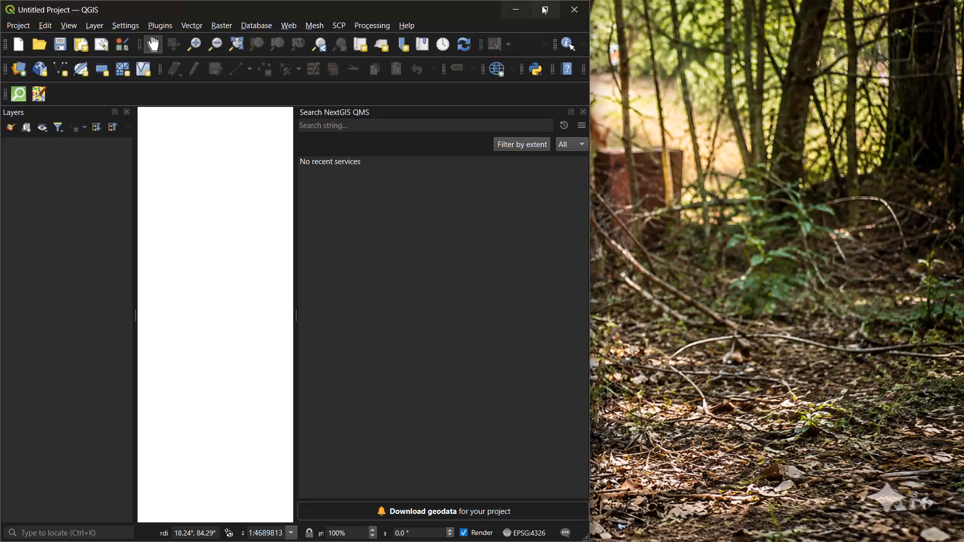
Load the LC08 141048 SR_B2, SR_B4 and SR_B5 rasters from the landsat pics 2 folder into the project.
{"action": "left_click", "coordinate": [493, 112]}
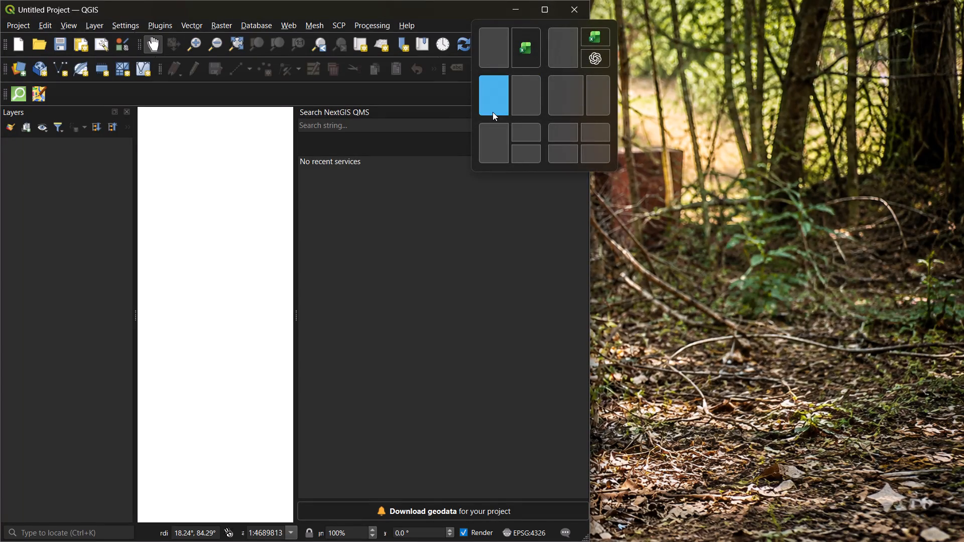
{"action": "left_click", "coordinate": [685, 365]}
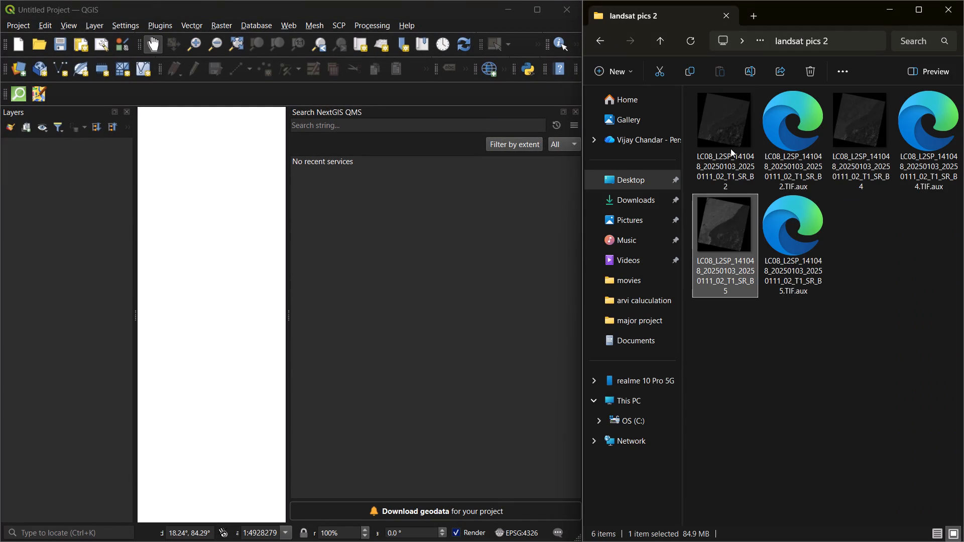
{"action": "left_click_drag", "start_coordinate": [731, 149], "coordinate": [258, 331]}
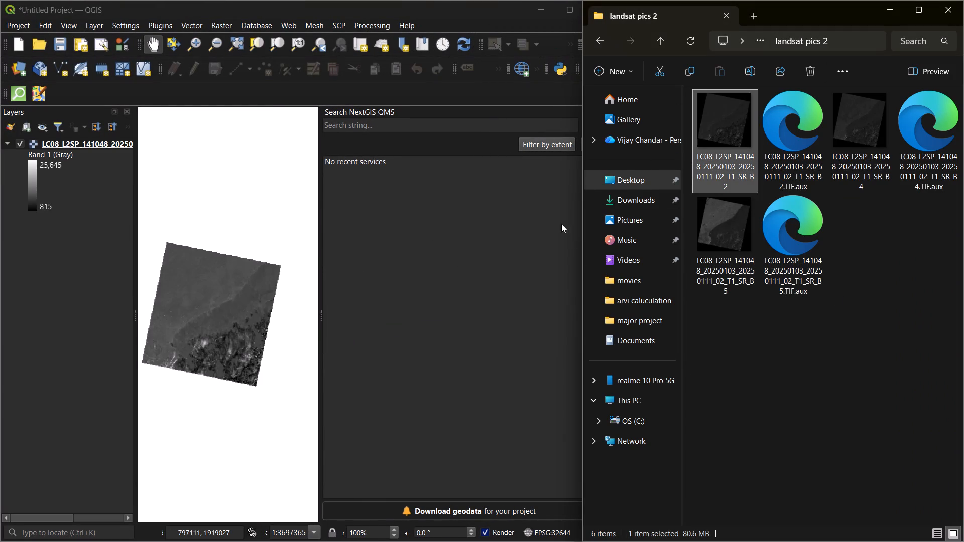
{"action": "left_click_drag", "start_coordinate": [858, 118], "coordinate": [321, 299]}
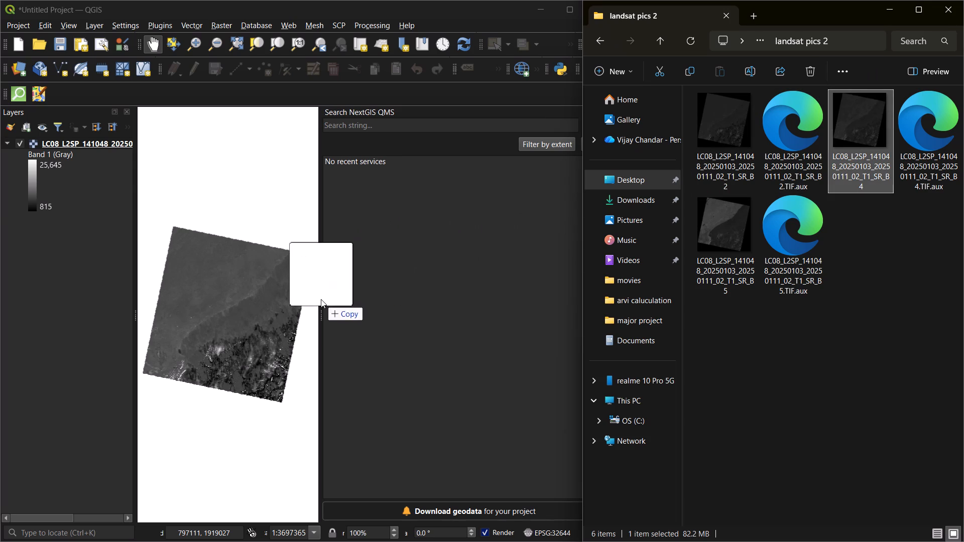
{"action": "left_click_drag", "start_coordinate": [321, 299], "coordinate": [321, 298]}
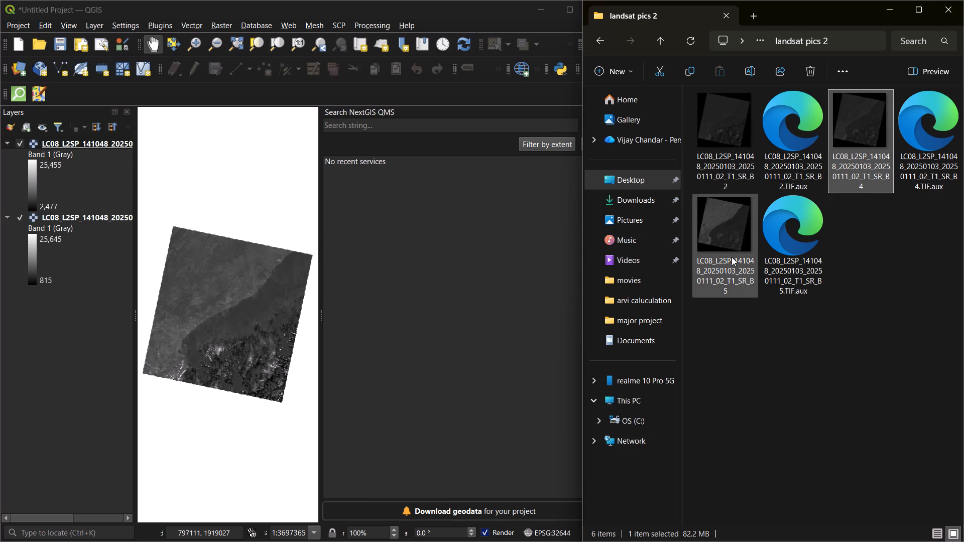
{"action": "left_click_drag", "start_coordinate": [732, 257], "coordinate": [302, 355]}
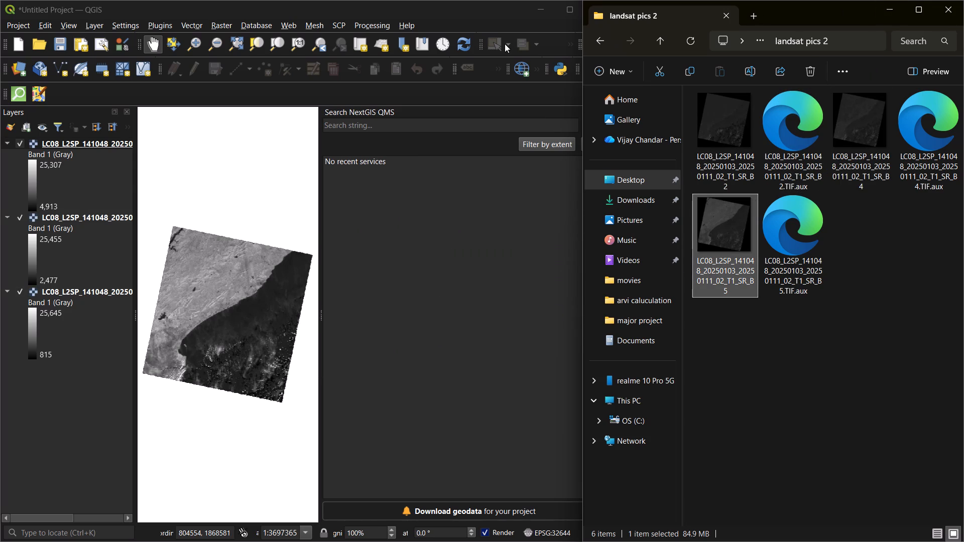
{"action": "left_click", "coordinate": [566, 19]}
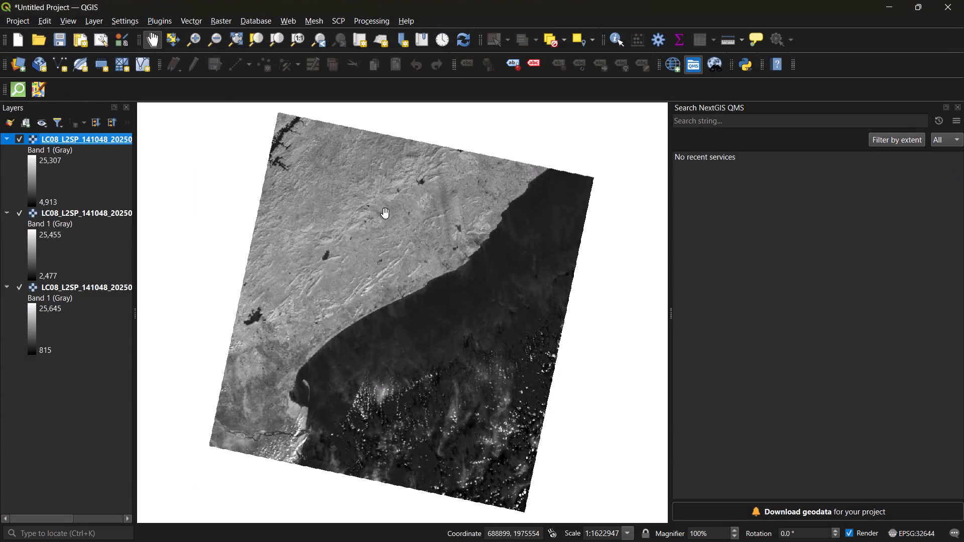
Paste the copied formula 1 / ((0.1 - Red)² + (0.06 - NIR)²) as a new Raster Calculator expression.
{"action": "left_click", "coordinate": [220, 22]}
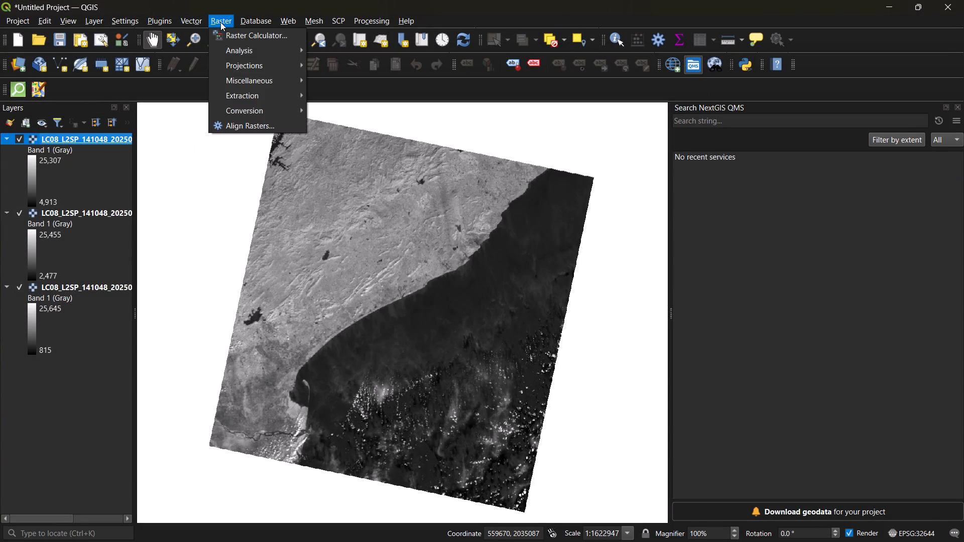
{"action": "left_click", "coordinate": [232, 33]}
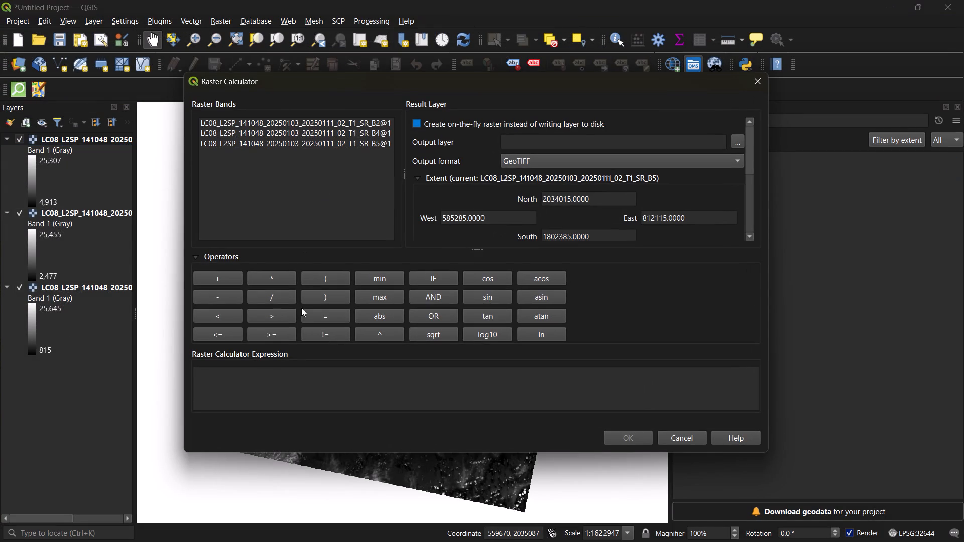
{"action": "left_click", "coordinate": [293, 382]}
{"action": "key", "text": "ctrl+v"}
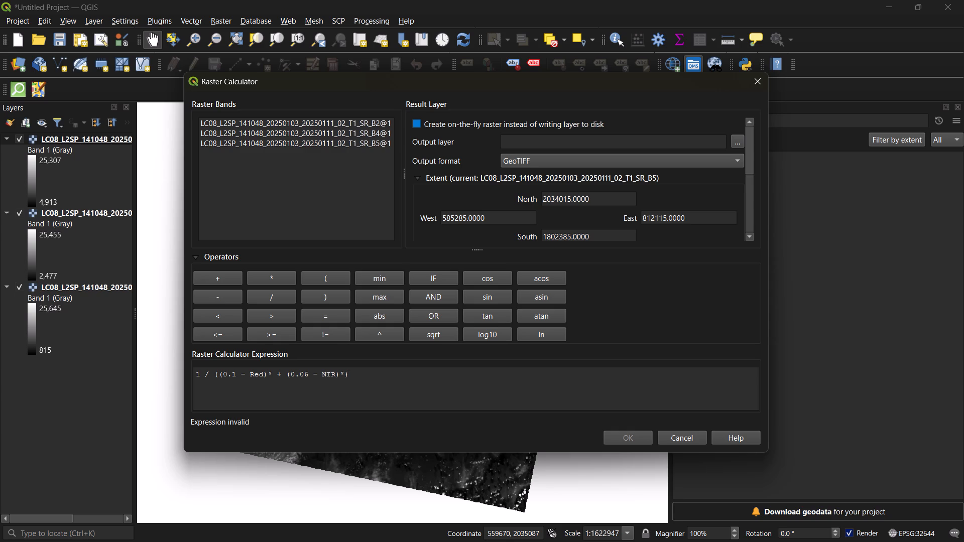
Replace Red with the LC08 141048 SR_B4 band and NIR with the SR_B5 band in the expression.
{"action": "left_click_drag", "start_coordinate": [264, 373], "coordinate": [254, 373]}
{"action": "left_click_drag", "start_coordinate": [254, 373], "coordinate": [248, 373]}
{"action": "double_click", "coordinate": [334, 131]}
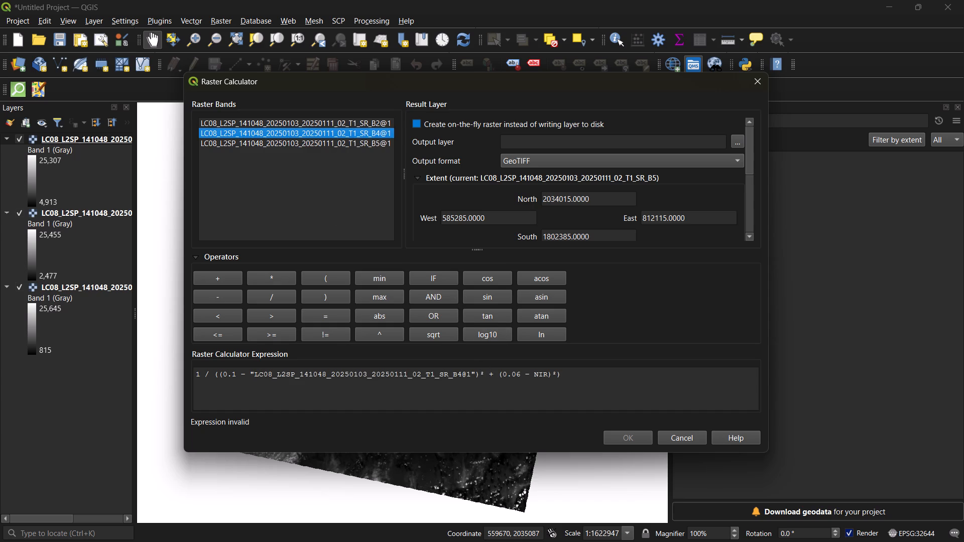
{"action": "left_click_drag", "start_coordinate": [548, 375], "coordinate": [535, 375]}
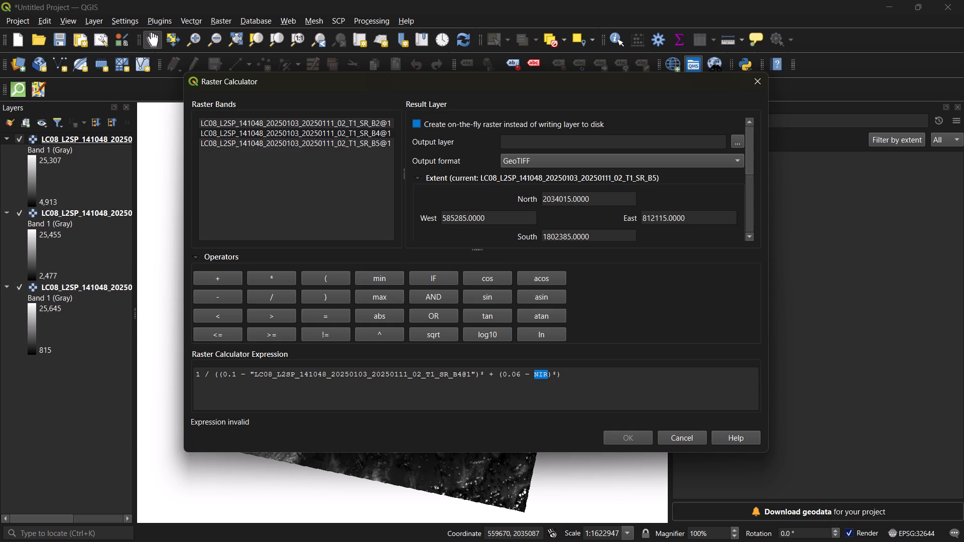
{"action": "left_click_drag", "start_coordinate": [535, 375], "coordinate": [534, 375]}
{"action": "double_click", "coordinate": [353, 143]}
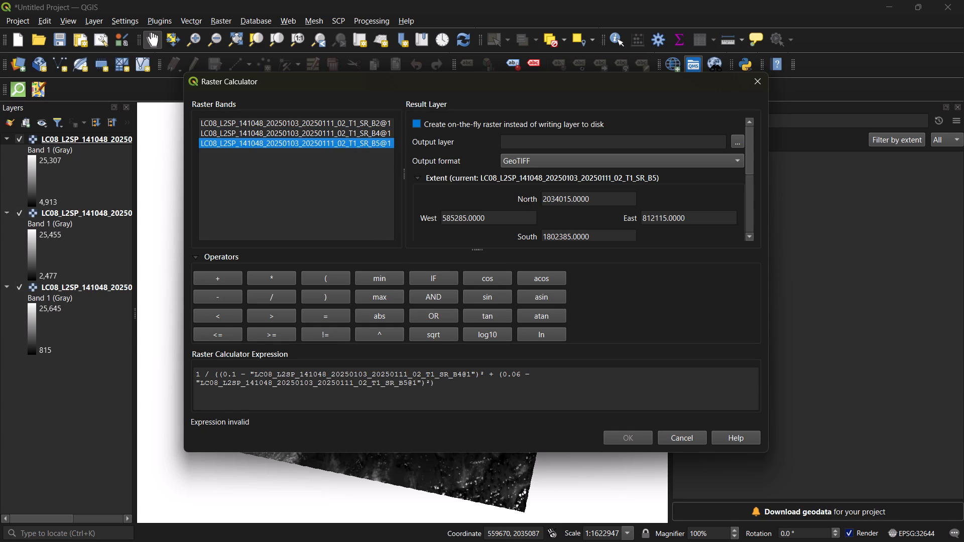
Replace both minus signs in the expression with plain hyphens and calculate the raster as arvi 8.
{"action": "left_click", "coordinate": [245, 374]}
{"action": "key", "text": "BackSpace"}
{"action": "key", "text": "minus"}
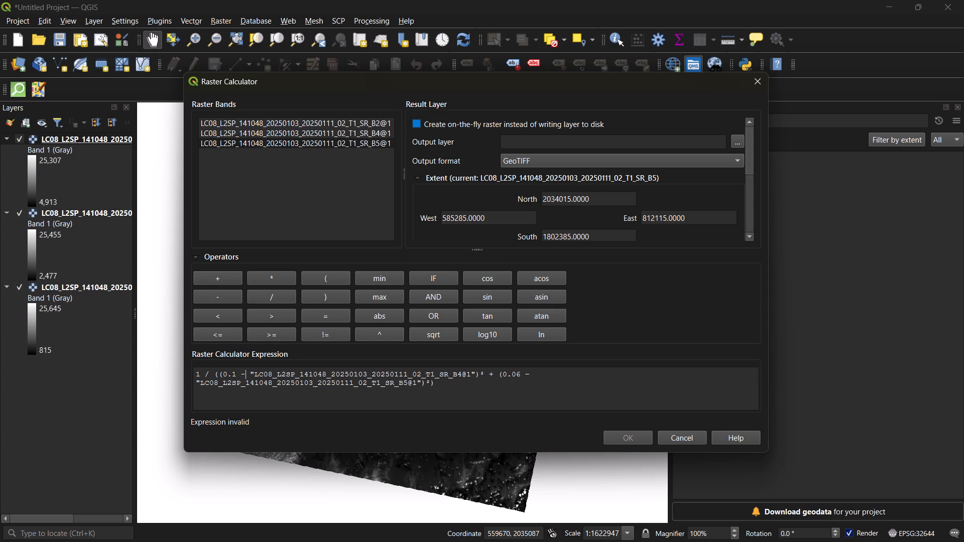
{"action": "left_click", "coordinate": [528, 373]}
{"action": "key", "text": "BackSpace"}
{"action": "key", "text": "minus"}
{"action": "left_click", "coordinate": [404, 432]}
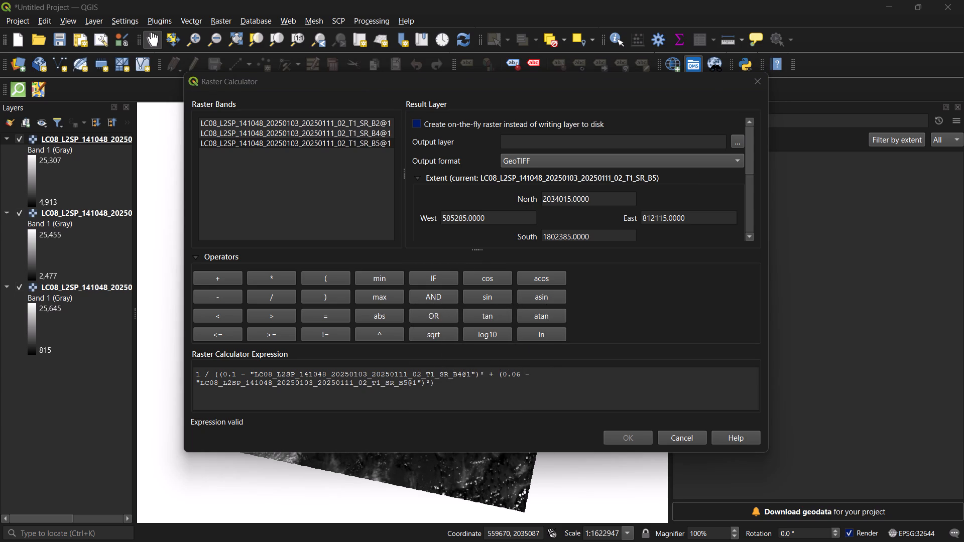
Set the output layer to arvi 8 in the Documents folder and run the raster calculation.
{"action": "left_click", "coordinate": [736, 142]}
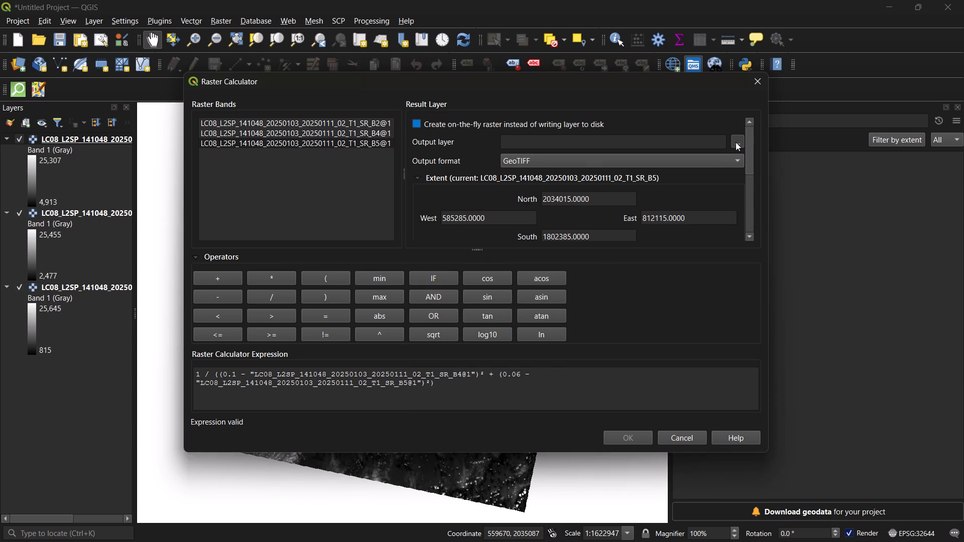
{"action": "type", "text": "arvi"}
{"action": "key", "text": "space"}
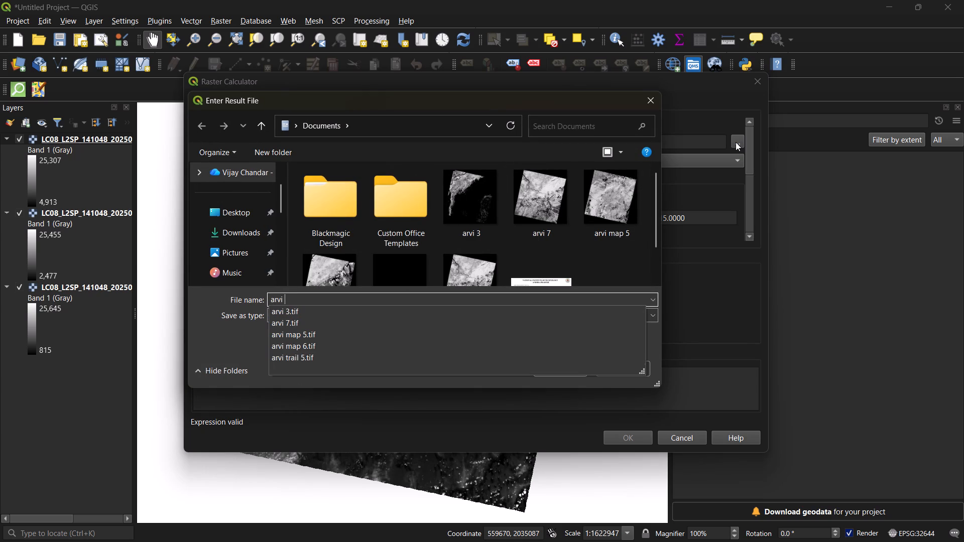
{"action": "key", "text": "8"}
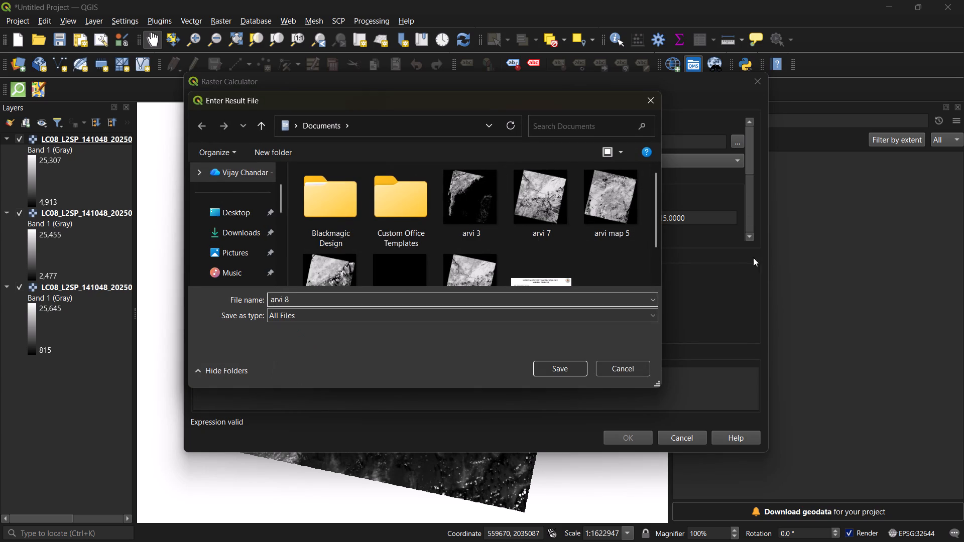
{"action": "left_click", "coordinate": [550, 366]}
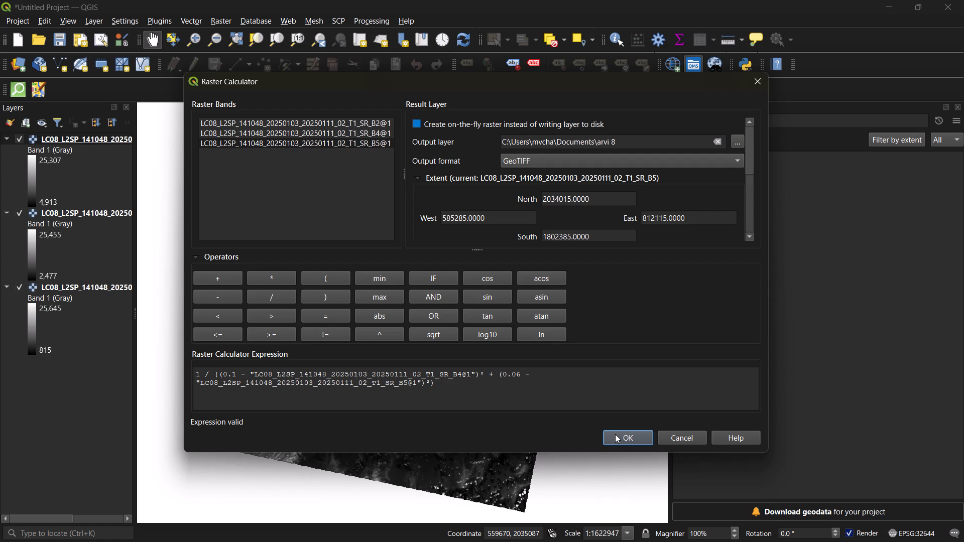
{"action": "left_click", "coordinate": [615, 434]}
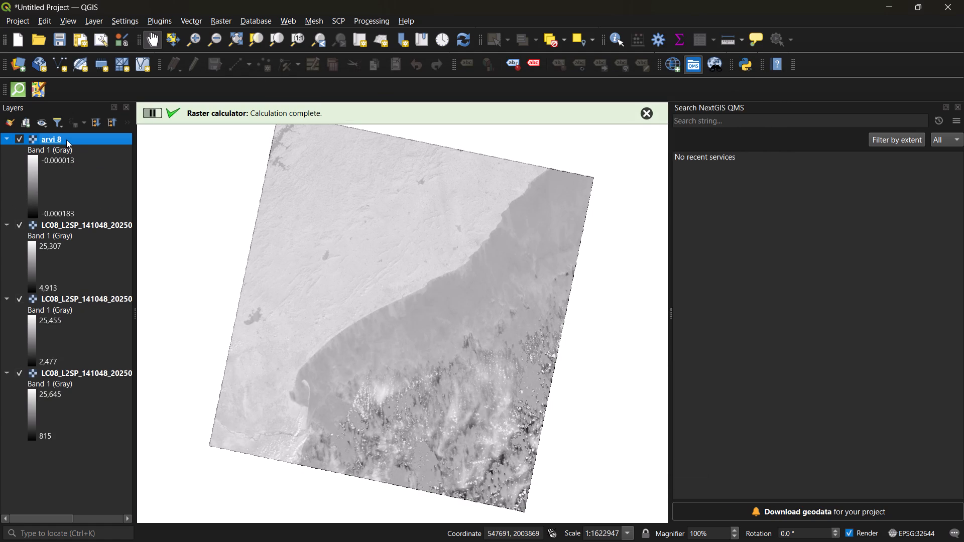
Render the arvi 8 layer as singleband pseudocolor and classify its values.
{"action": "double_click", "coordinate": [66, 139]}
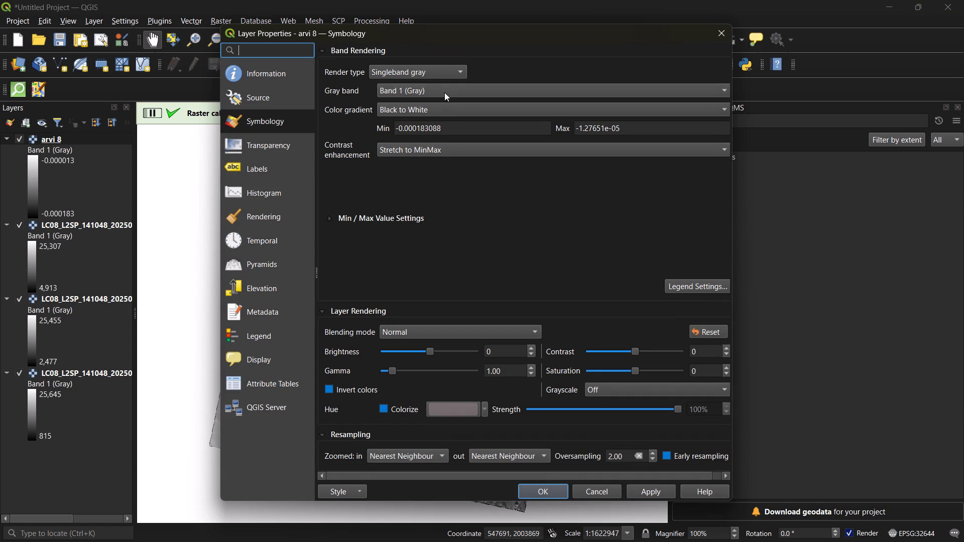
{"action": "left_click", "coordinate": [437, 71]}
{"action": "left_click", "coordinate": [433, 83]}
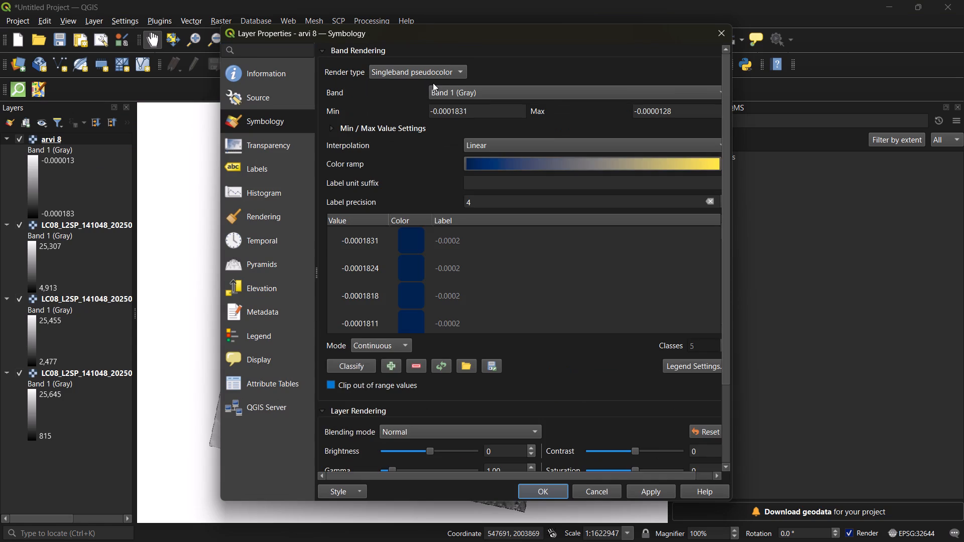
{"action": "left_click", "coordinate": [362, 364]}
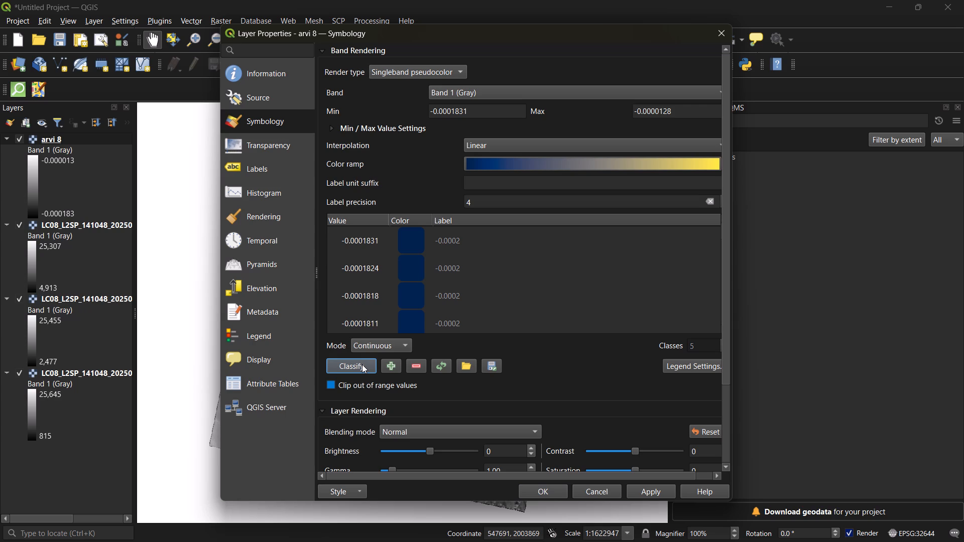
Change the arvi 8 color ramp to Greens.
{"action": "left_click", "coordinate": [498, 170]}
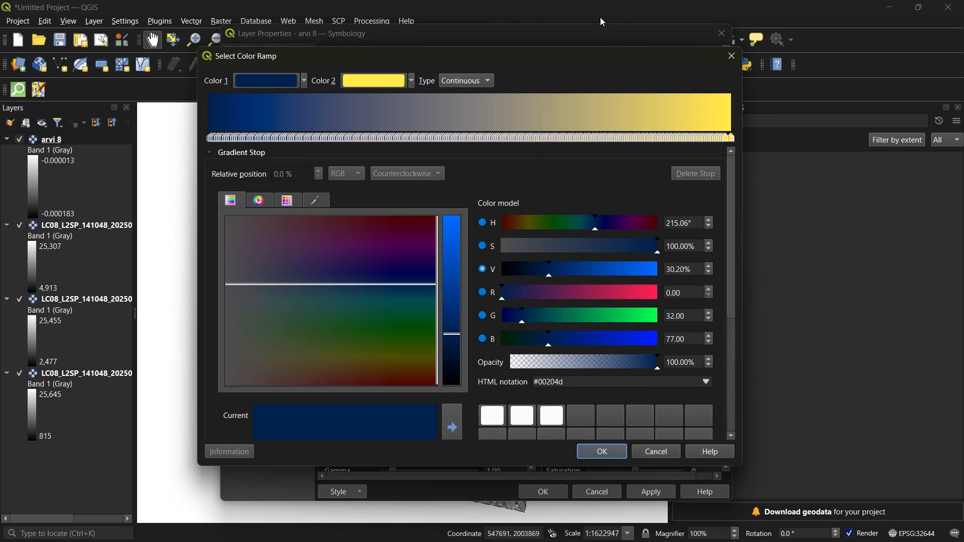
{"action": "left_click", "coordinate": [732, 57]}
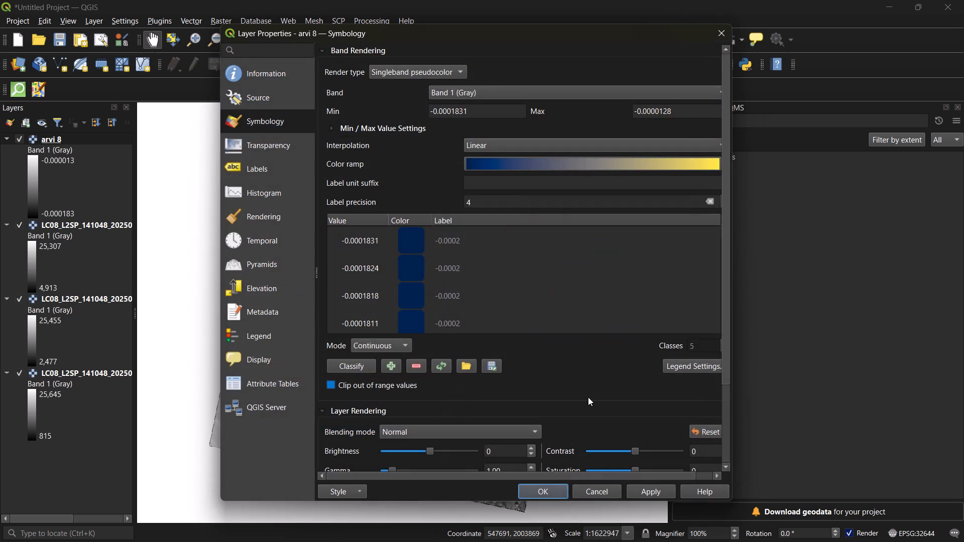
{"action": "left_click_drag", "start_coordinate": [591, 475], "coordinate": [666, 479]}
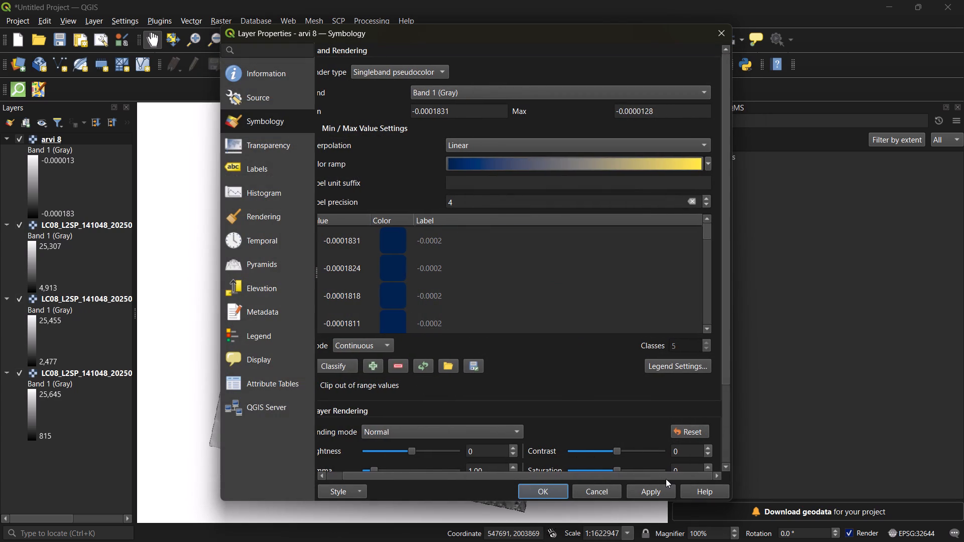
{"action": "left_click", "coordinate": [710, 165]}
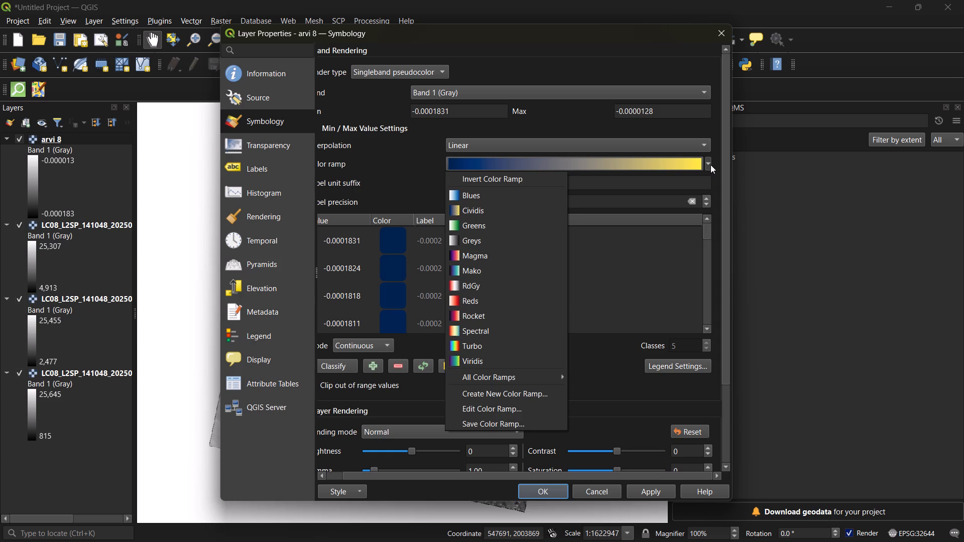
{"action": "left_click", "coordinate": [517, 205]}
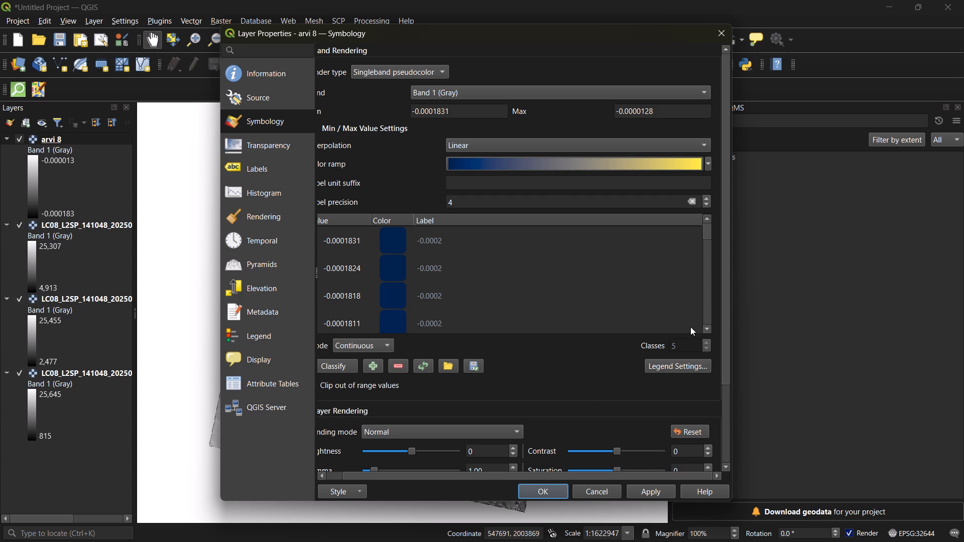
{"action": "left_click", "coordinate": [708, 166]}
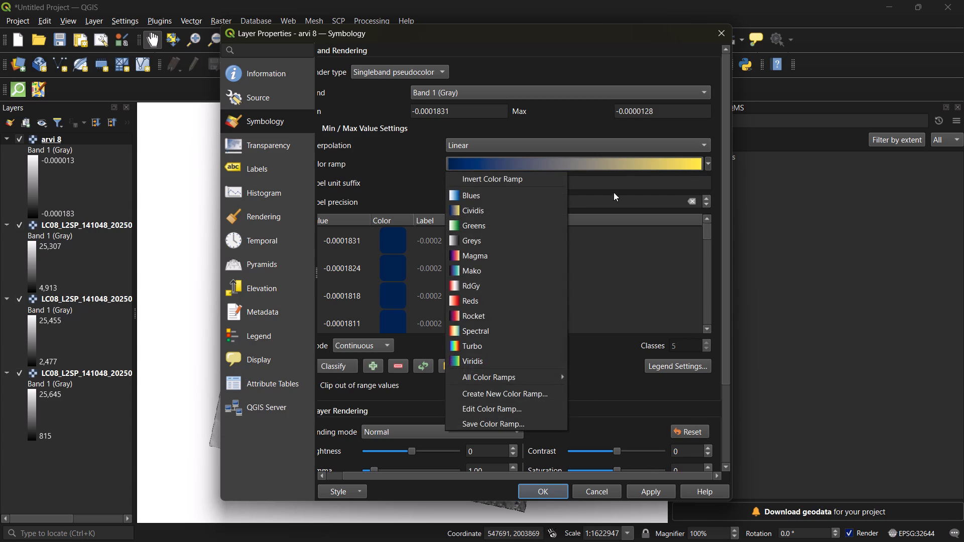
{"action": "left_click", "coordinate": [527, 225]}
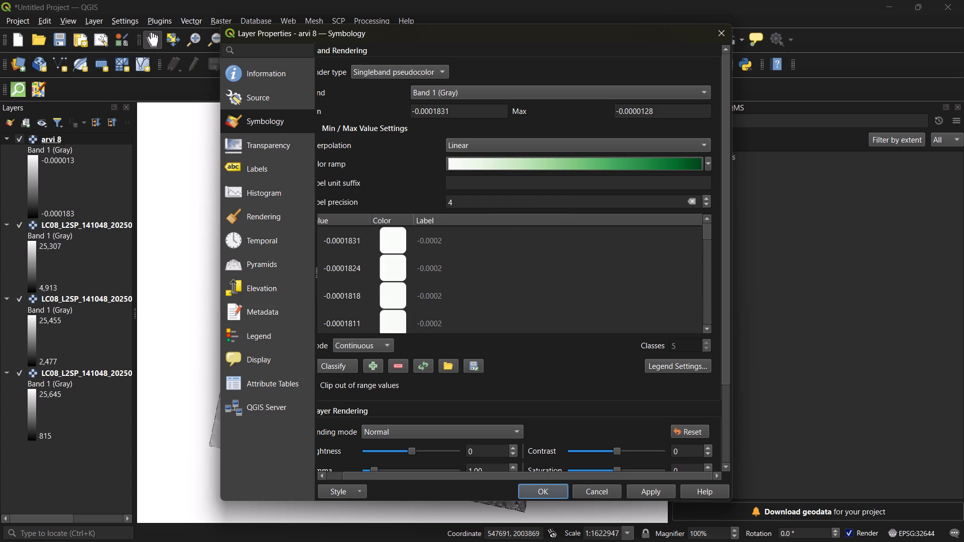
Set the arvi 8 color range to a minimum of -1 and maximum of 1, classify, and apply the symbology.
{"action": "left_click_drag", "start_coordinate": [455, 108], "coordinate": [405, 109]}
{"action": "type", "text": "-1"}
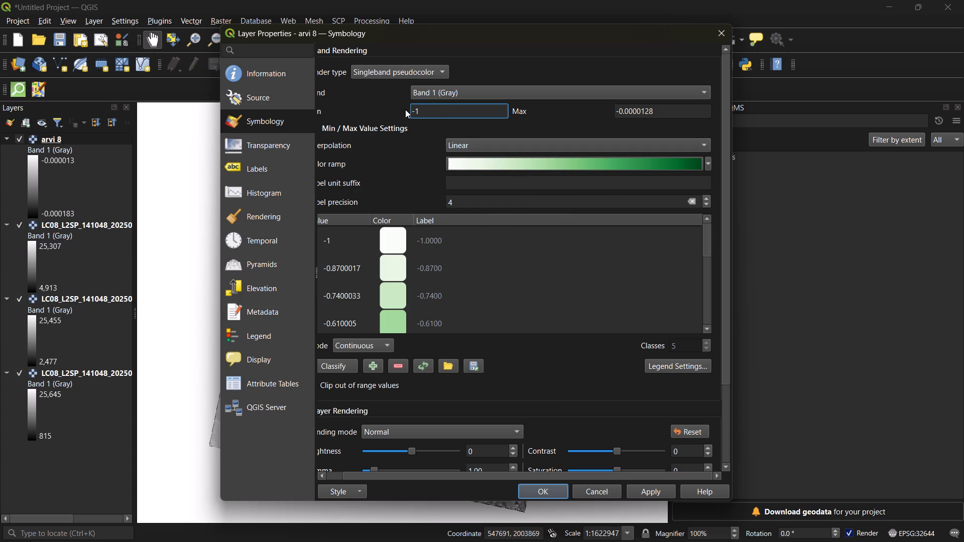
{"action": "left_click_drag", "start_coordinate": [658, 112], "coordinate": [574, 112]}
{"action": "key", "text": "1"}
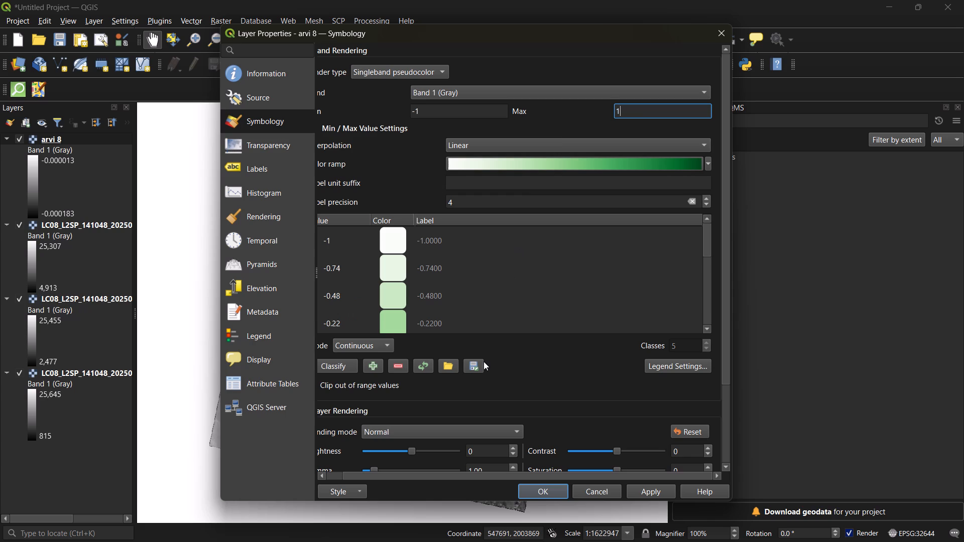
{"action": "left_click", "coordinate": [339, 366]}
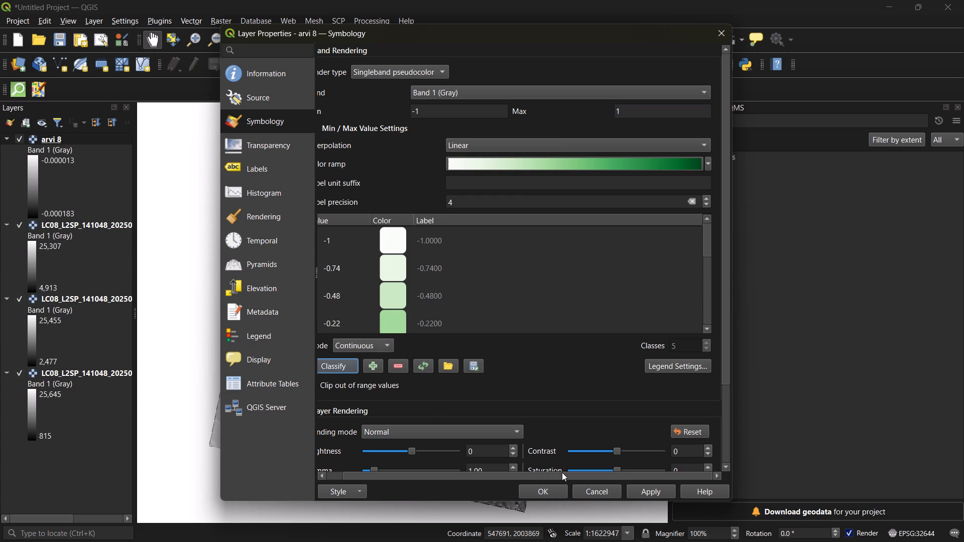
{"action": "left_click", "coordinate": [652, 488]}
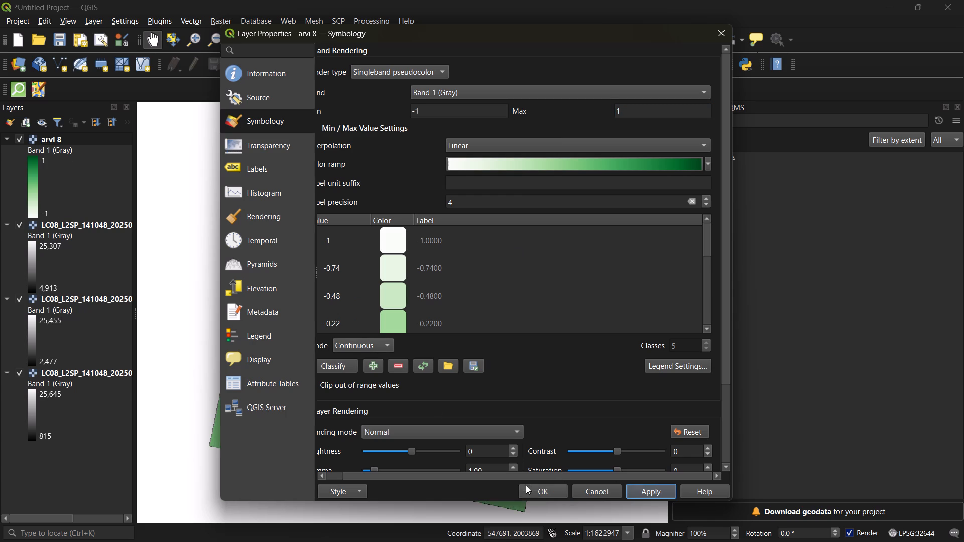
{"action": "left_click", "coordinate": [529, 489]}
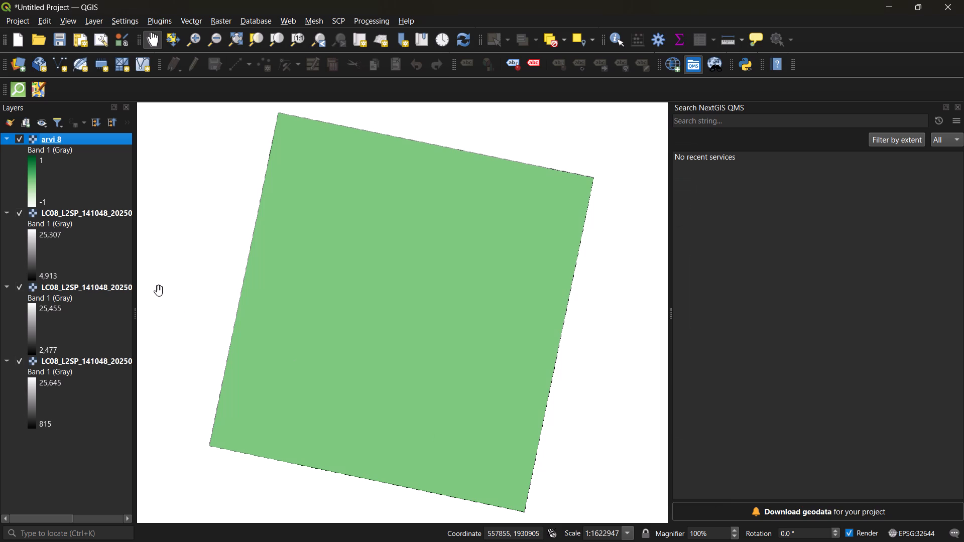
Hide the three LC08 141048 band layers, leaving only arvi 8 shown.
{"action": "left_click", "coordinate": [23, 215]}
{"action": "left_click", "coordinate": [20, 284]}
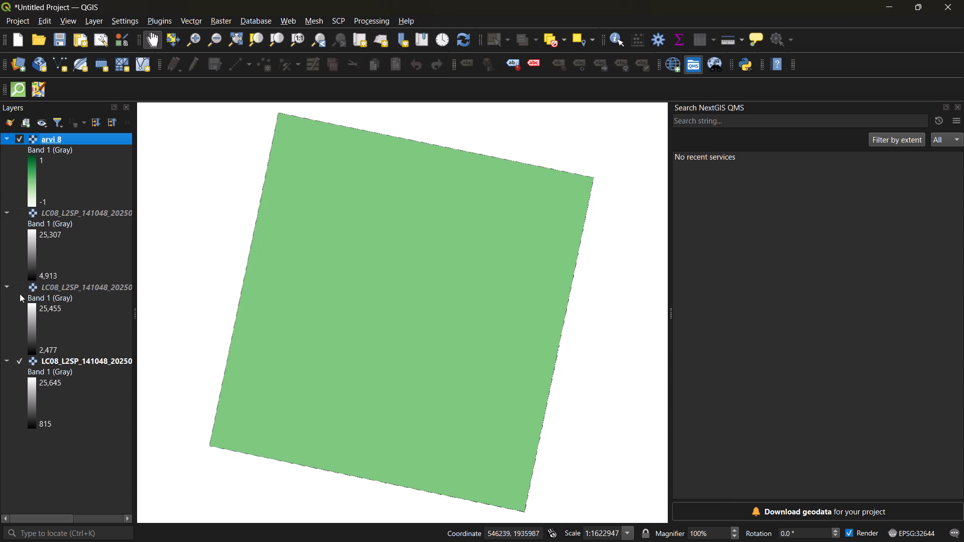
{"action": "left_click", "coordinate": [20, 362]}
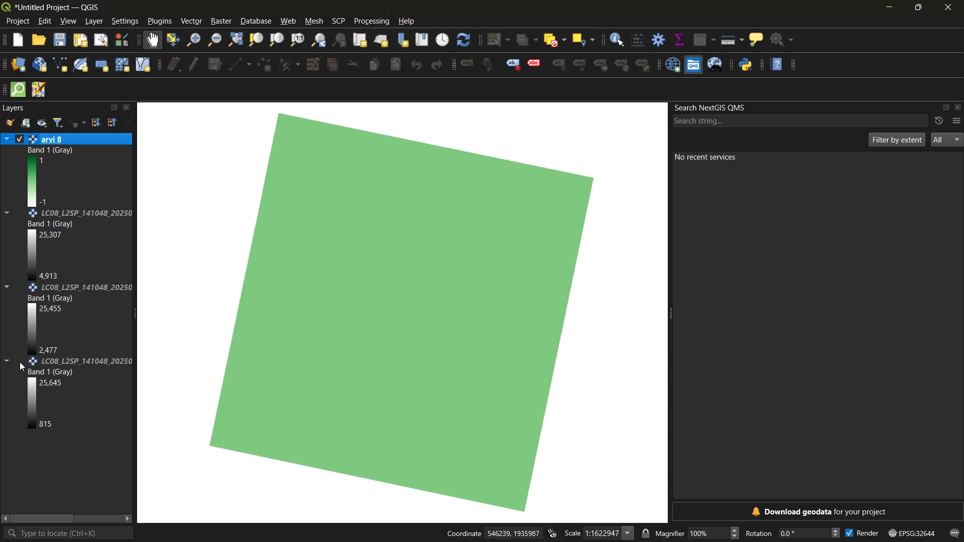